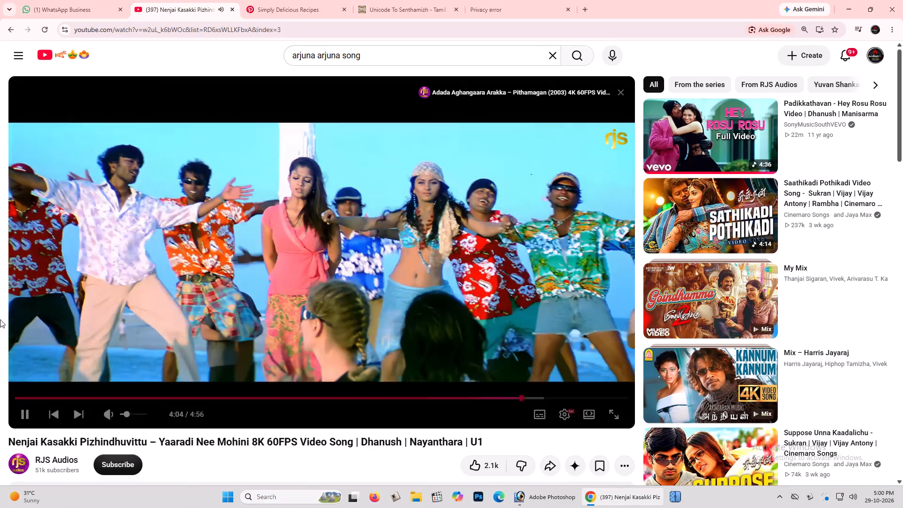
Raise the playing video's volume to roughly two thirds of its range.
{"action": "left_click_drag", "start_coordinate": [128, 408], "coordinate": [129, 412]}
{"action": "left_click", "coordinate": [131, 414]}
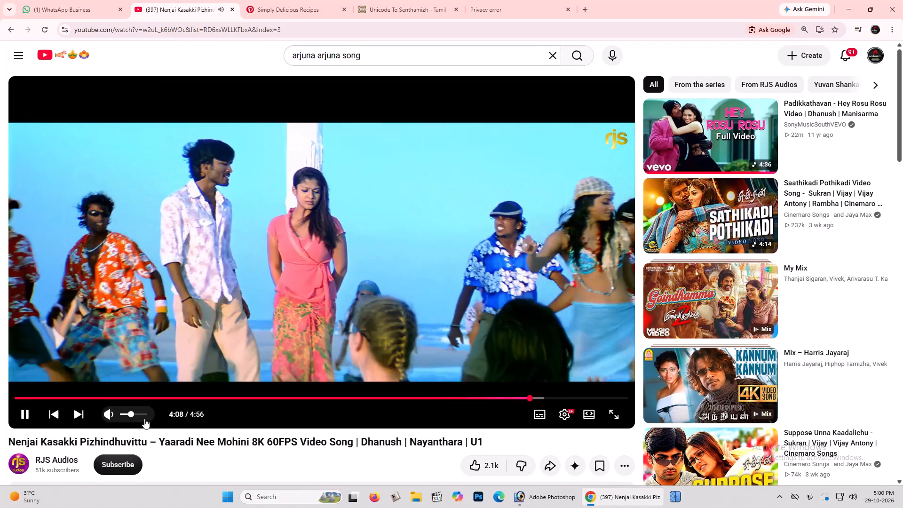
{"action": "left_click", "coordinate": [133, 415]}
{"action": "left_click", "coordinate": [130, 414]}
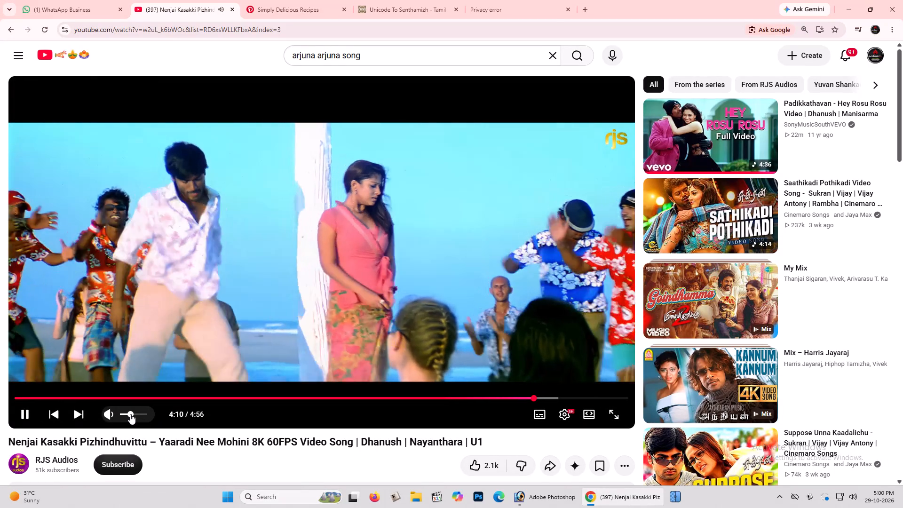
{"action": "left_click", "coordinate": [139, 414]}
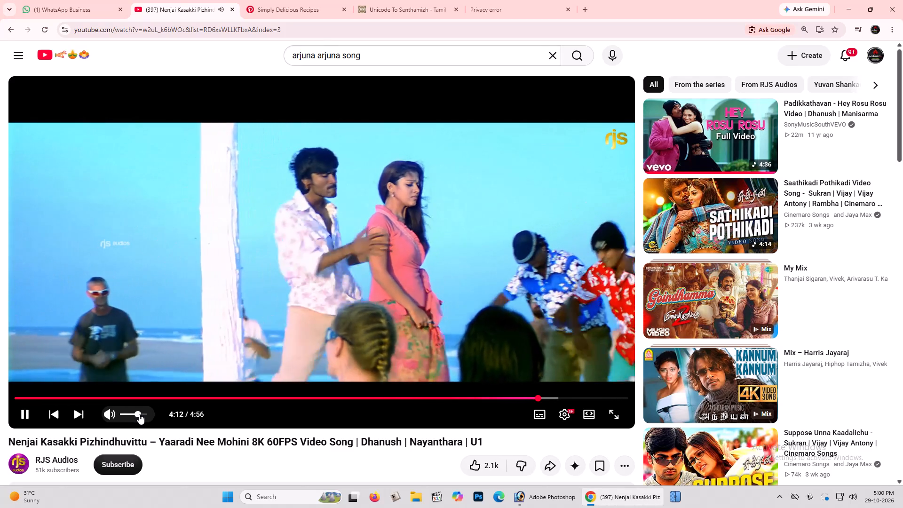
Watch in full screen, play the suggested Manmatha Raasa 8K 60FPS video from the end screen, and return to the normal view.
{"action": "left_click", "coordinate": [612, 413]}
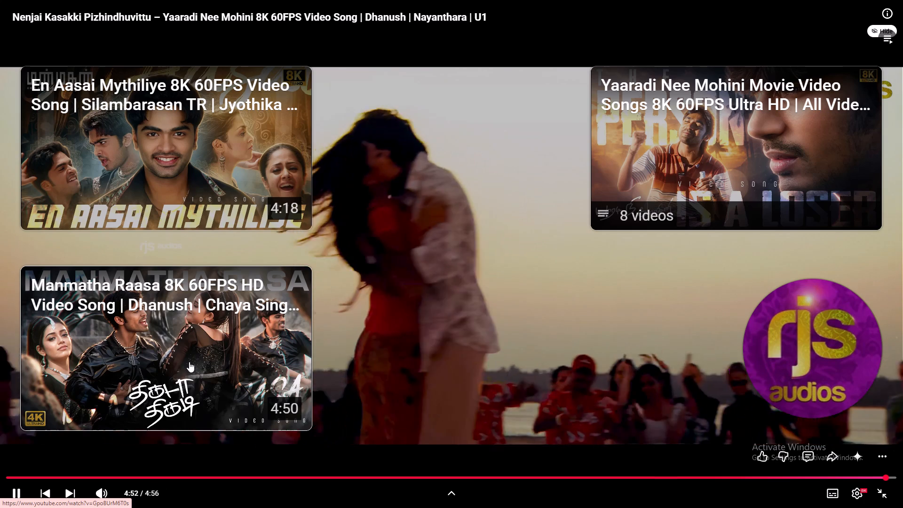
{"action": "left_click", "coordinate": [189, 362]}
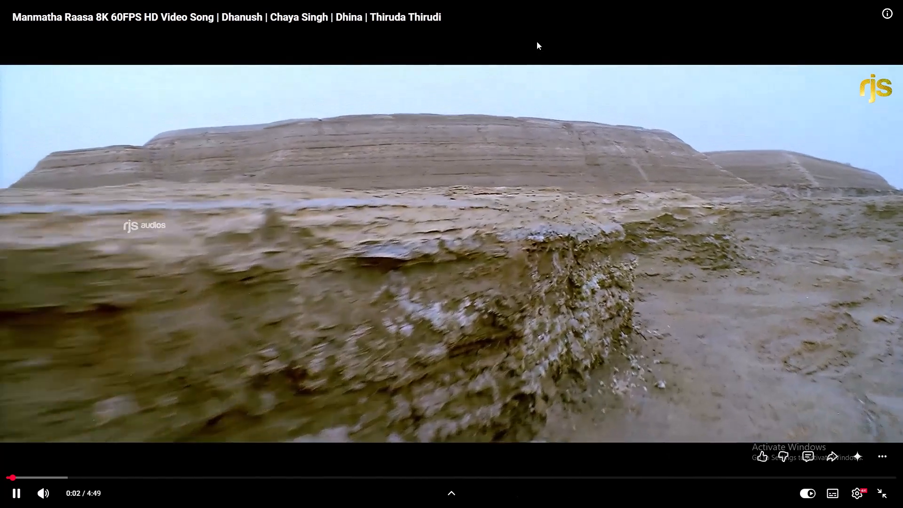
{"action": "double_click", "coordinate": [537, 41]}
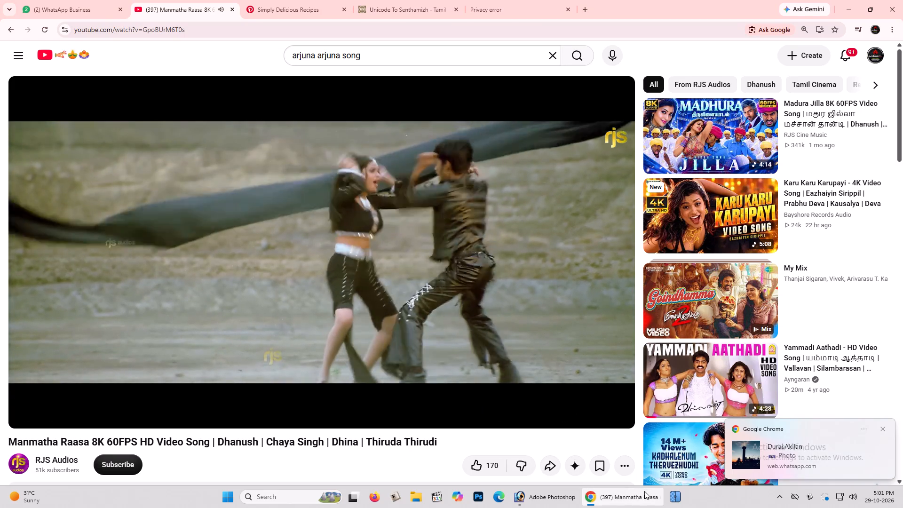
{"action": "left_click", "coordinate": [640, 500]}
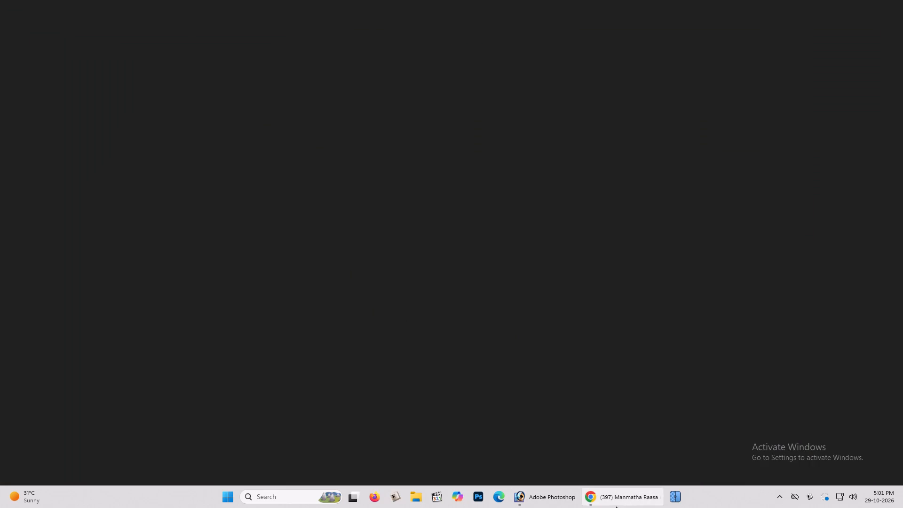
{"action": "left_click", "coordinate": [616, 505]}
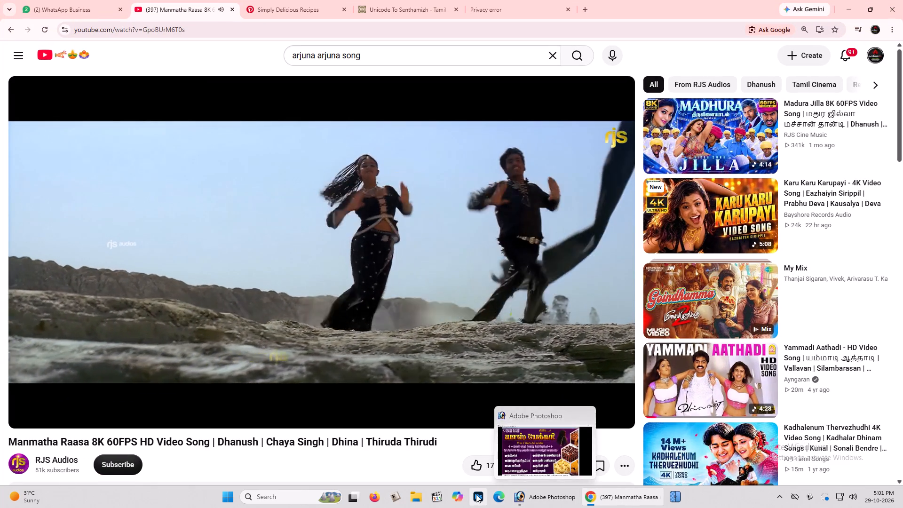
Switch to Adobe Photoshop, close the VISTING CARD.psd document and exit the program.
{"action": "left_click", "coordinate": [540, 505]}
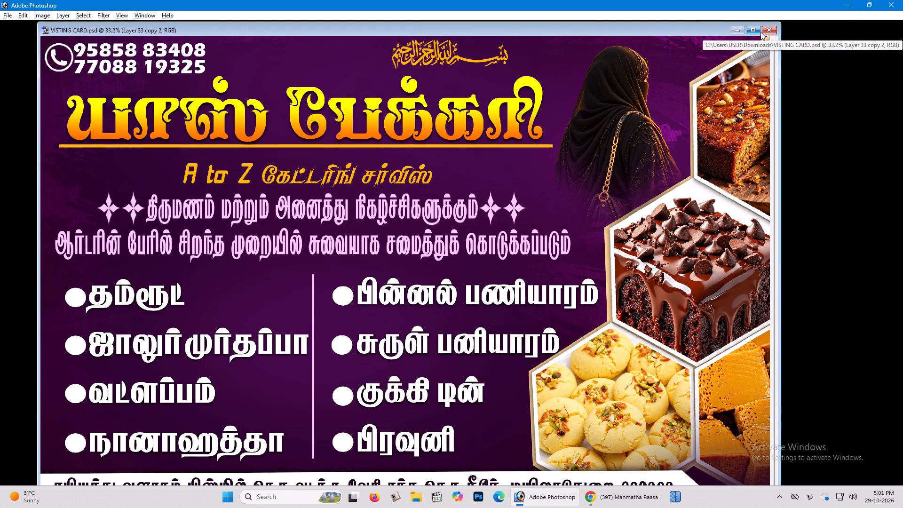
{"action": "key", "text": "ctrl+shift+s"}
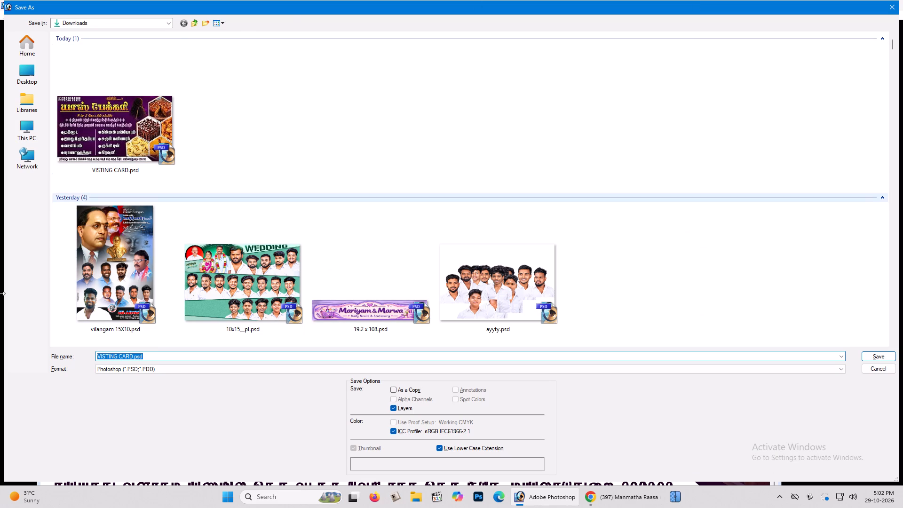
{"action": "left_click", "coordinate": [891, 371]}
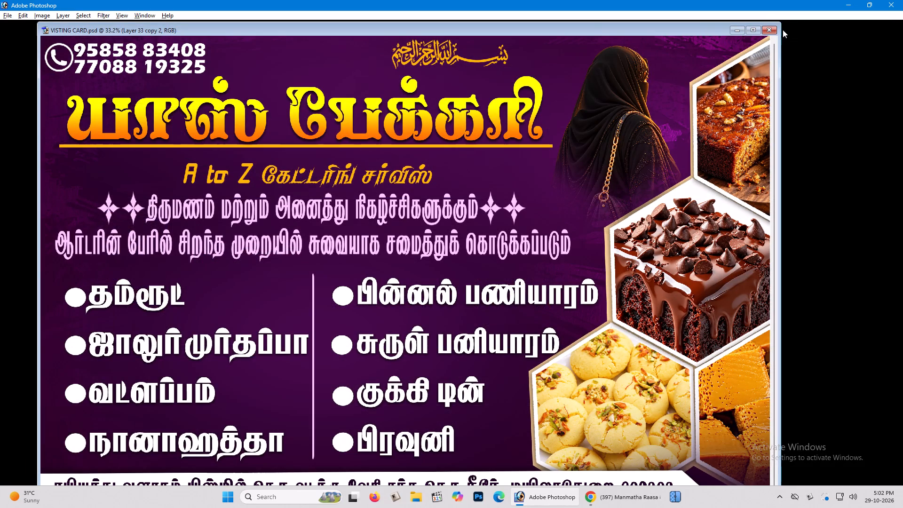
{"action": "left_click", "coordinate": [770, 29]}
{"action": "left_click", "coordinate": [902, 0]}
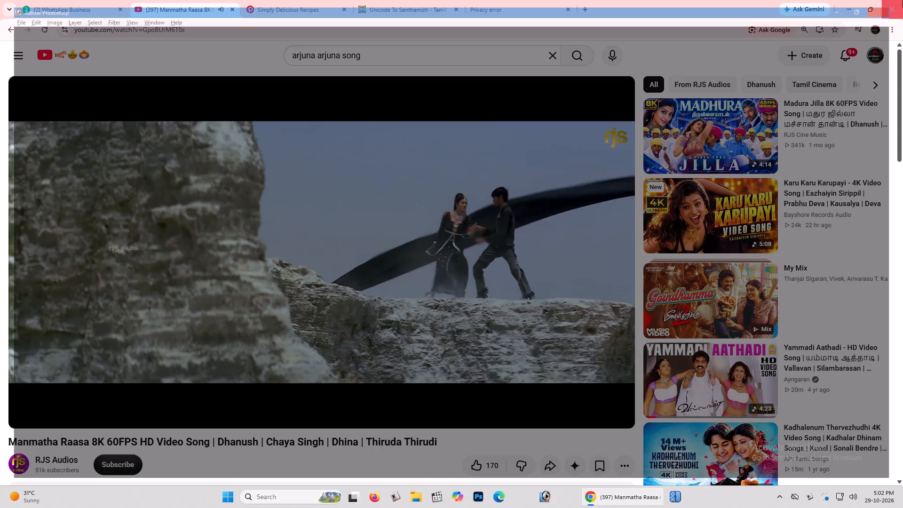
Close the Google Chrome window with all its open tabs.
{"action": "left_click", "coordinate": [902, 0]}
Reopen Google Chrome and play the Manmatha Raasa video from the YouTube home feed.
{"action": "left_click", "coordinate": [604, 495]}
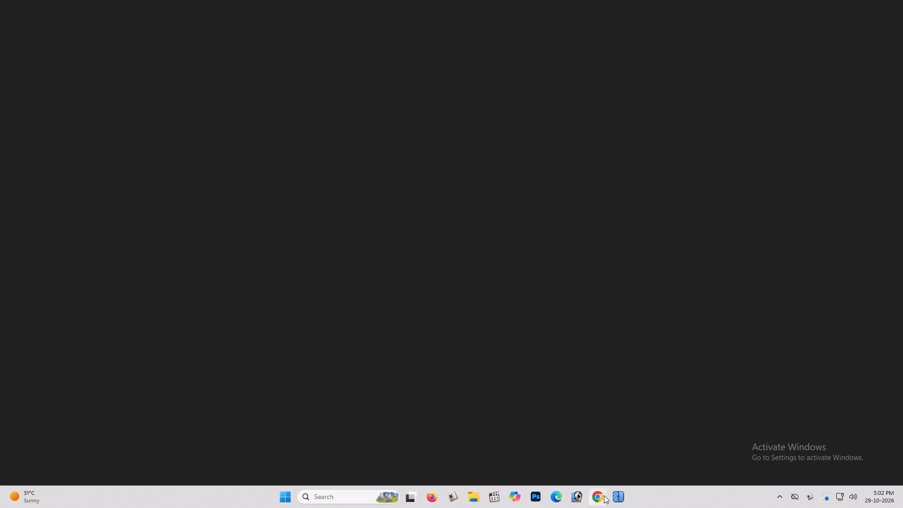
{"action": "left_click", "coordinate": [496, 281]}
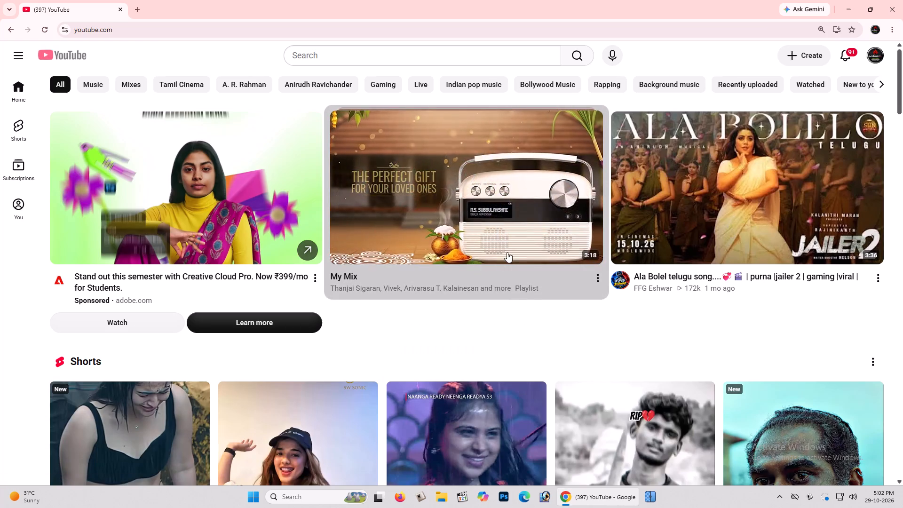
{"action": "scroll", "coordinate": [705, 218], "scroll_direction": "down", "scroll_amount": 6}
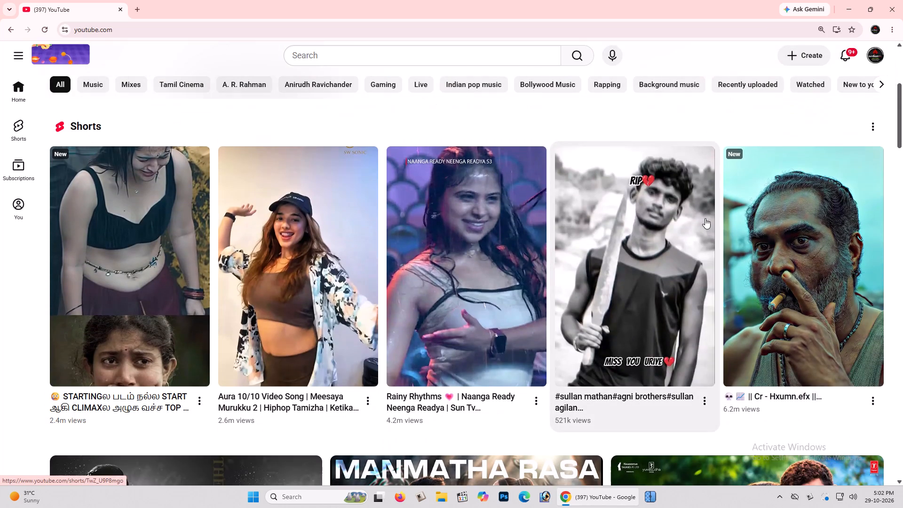
{"action": "scroll", "coordinate": [705, 218], "scroll_direction": "down", "scroll_amount": 4}
{"action": "left_click", "coordinate": [513, 264]}
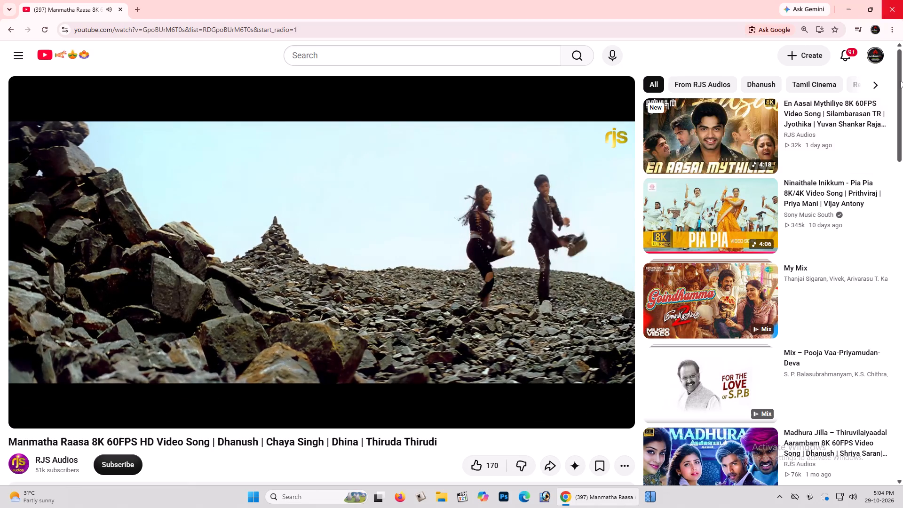
Minimize the browser window while the song keeps playing.
{"action": "left_click", "coordinate": [849, 3]}
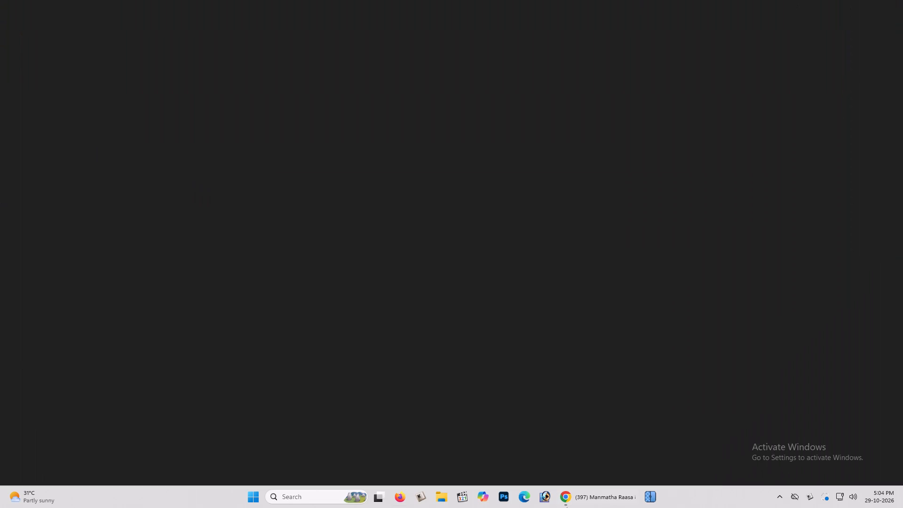
Launch Adobe Photoshop 2026 and bring the Google Chrome window with the Manmatha Raasa video to the front while it loads.
{"action": "left_click", "coordinate": [585, 506]}
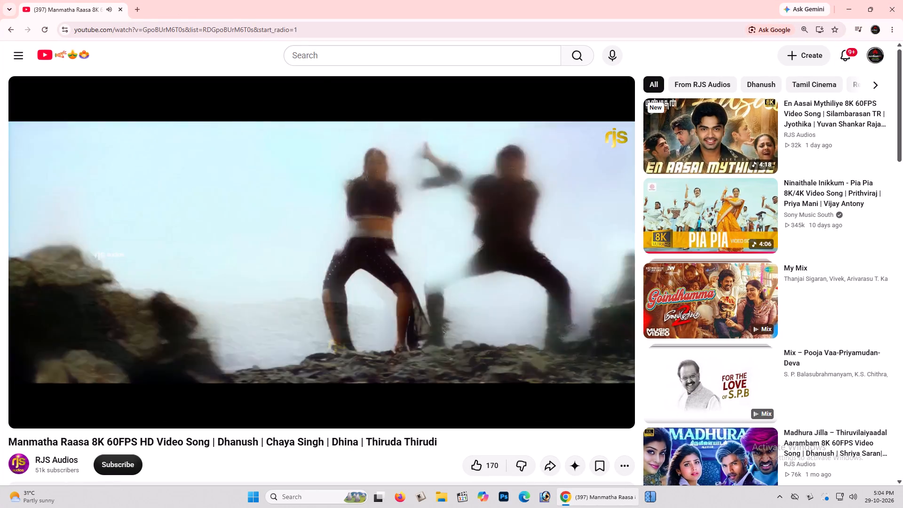
{"action": "left_click", "coordinate": [501, 498]}
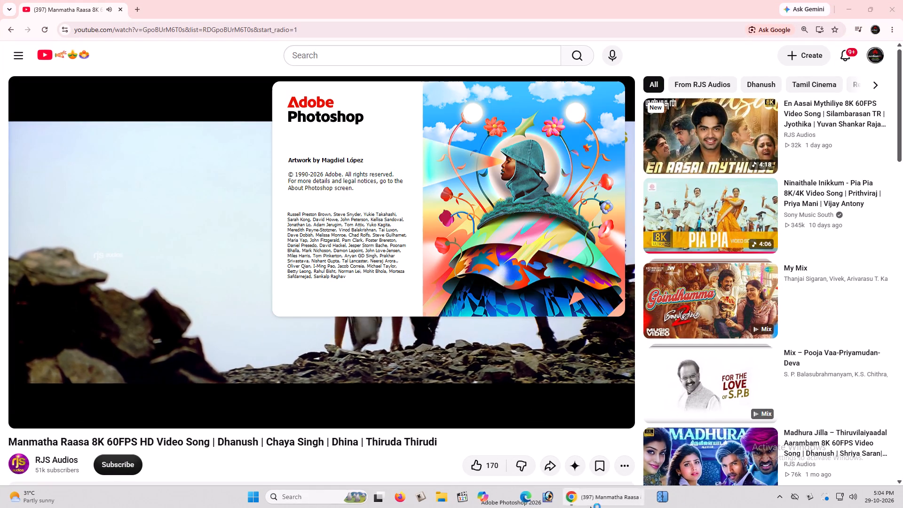
{"action": "left_click", "coordinate": [626, 501]}
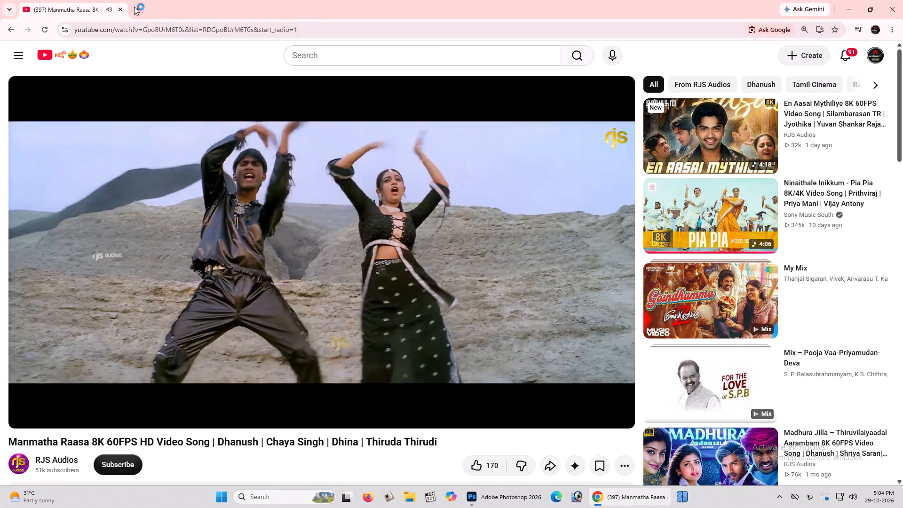
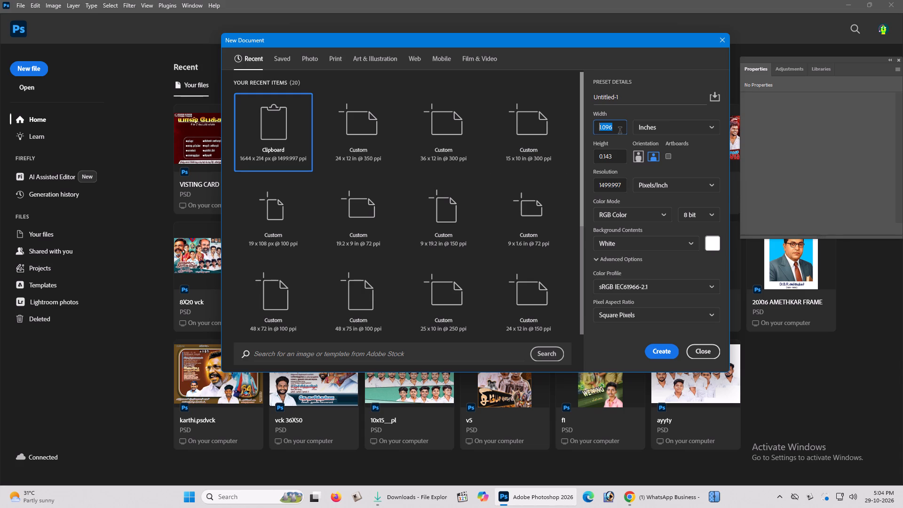
Create a new document 13 inches wide and 19 inches high at 300 pixels/inch, based on the recent 36 x 12 in preset.
{"action": "key", "text": "1"}
{"action": "key", "text": "3"}
{"action": "left_click_drag", "start_coordinate": [621, 157], "coordinate": [476, 140]}
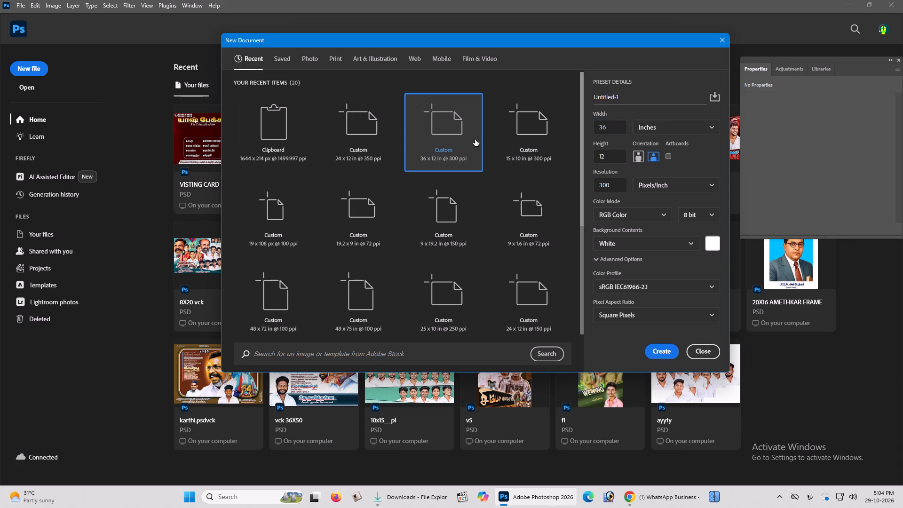
{"action": "left_click_drag", "start_coordinate": [617, 159], "coordinate": [584, 158]}
{"action": "left_click_drag", "start_coordinate": [584, 158], "coordinate": [583, 158]}
{"action": "left_click_drag", "start_coordinate": [611, 131], "coordinate": [564, 137]}
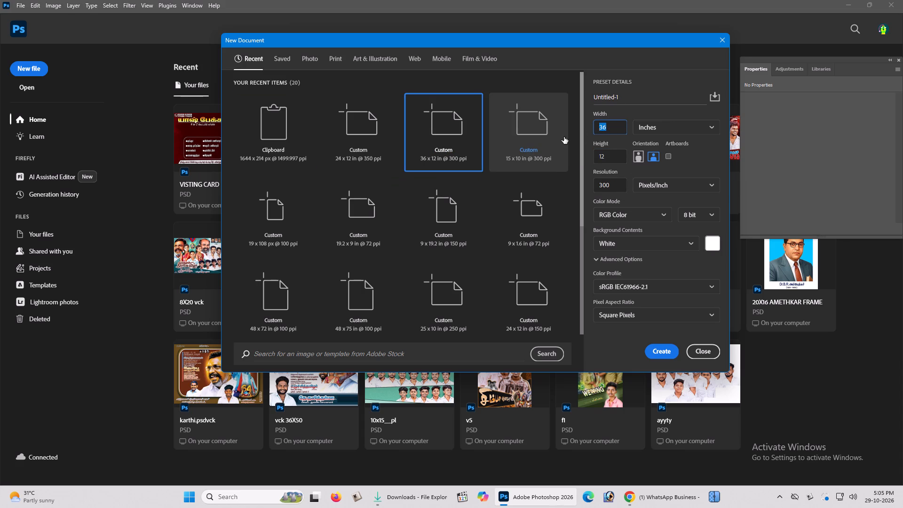
{"action": "type", "text": "13"}
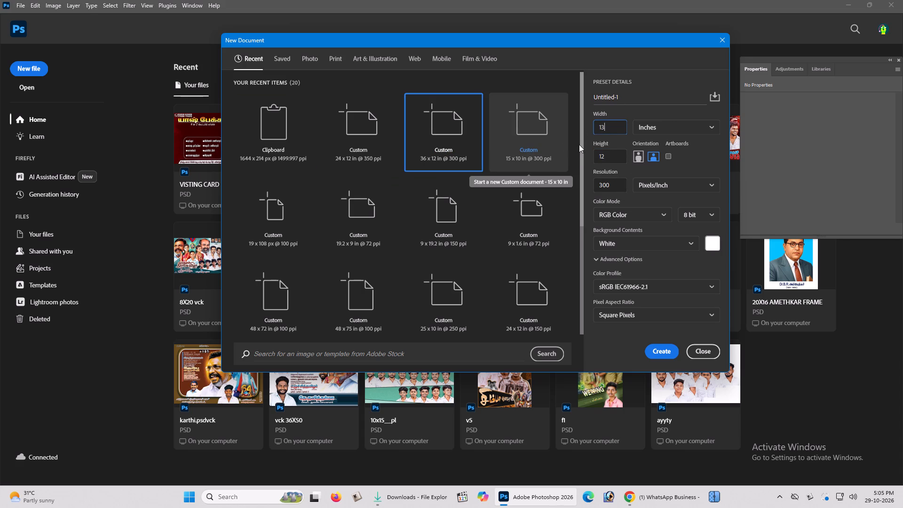
{"action": "left_click_drag", "start_coordinate": [611, 157], "coordinate": [561, 156]}
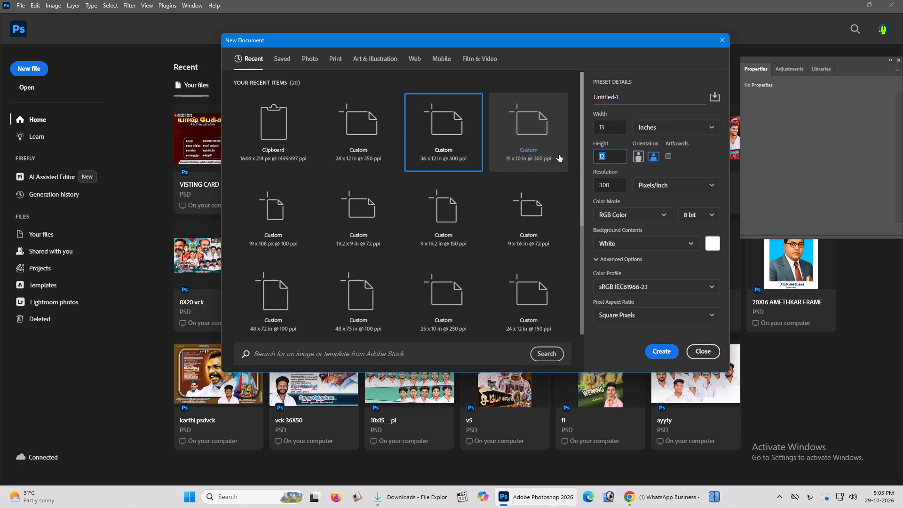
{"action": "key", "text": "1"}
{"action": "key", "text": "9"}
{"action": "left_click", "coordinate": [670, 355]}
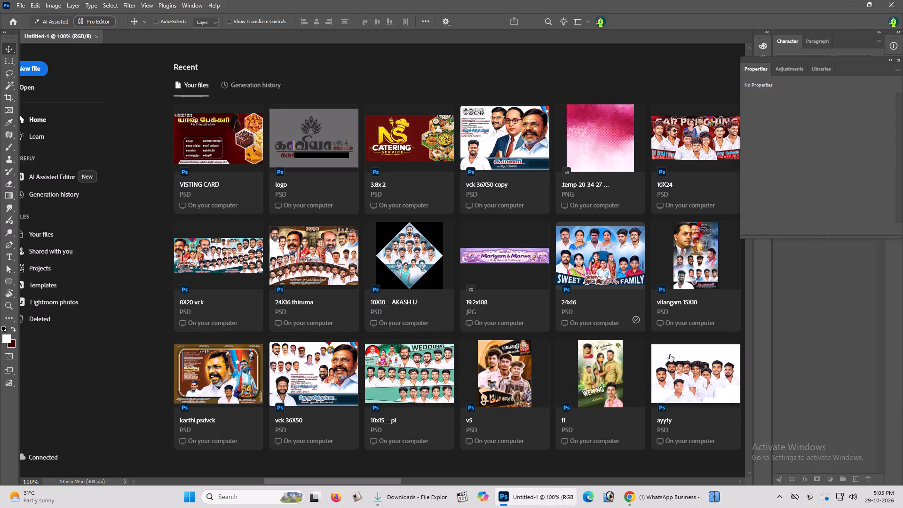
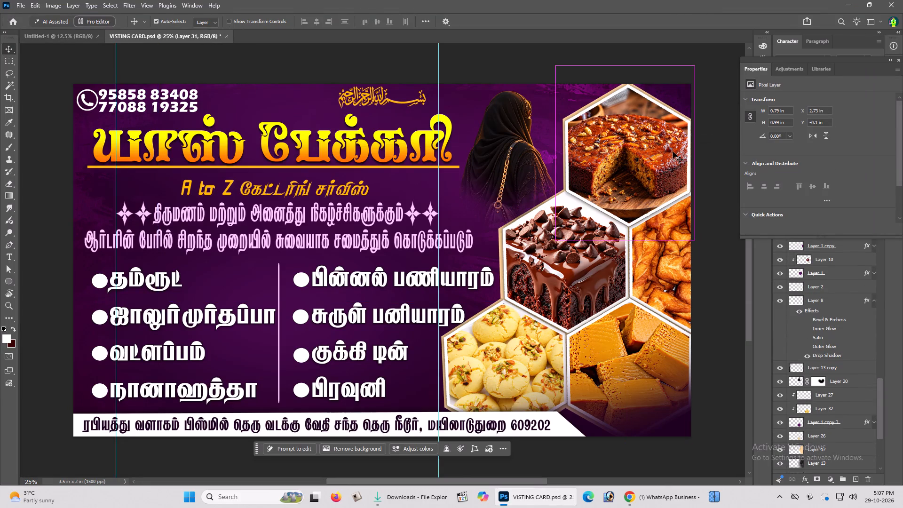
Paste the copied white-to-transparent gradient strip as a new layer into the VISTING CARD.psd bakery design.
{"action": "key", "text": "ctrl+v"}
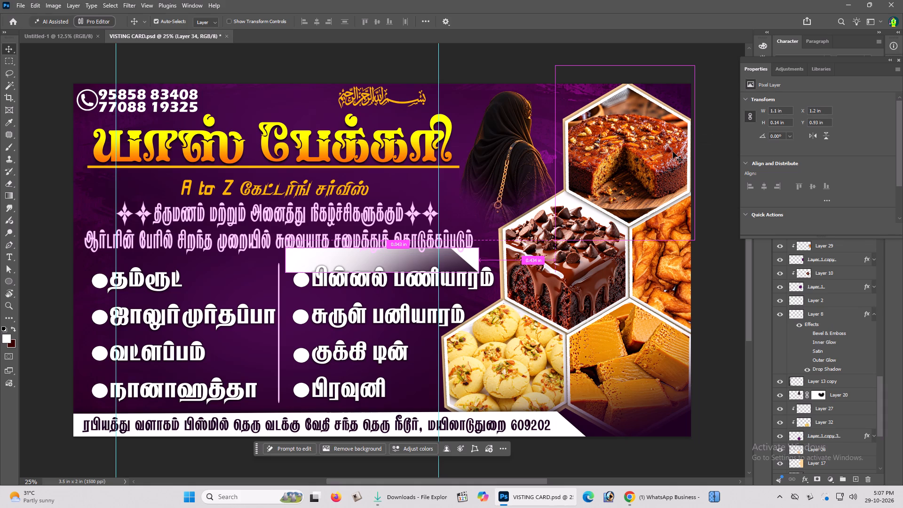
Undo the last change that placed a white gradient shape over the Tamil text on the visiting card.
{"action": "key", "text": "ctrl+z"}
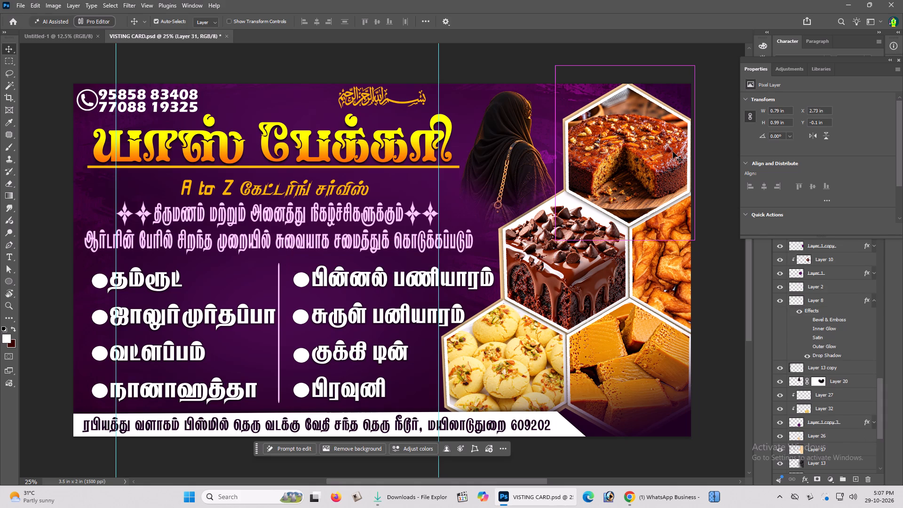
Duplicate the walnut cake image (Layer 31) beside the Tamil title and raise the copy two levels, out of its hexagon clipping.
{"action": "right_click", "coordinate": [643, 143]}
{"action": "left_click", "coordinate": [664, 149]}
{"action": "left_click_drag", "start_coordinate": [664, 149], "coordinate": [657, 149]}
{"action": "left_click_drag", "start_coordinate": [659, 147], "coordinate": [502, 135], "text": "alt"}
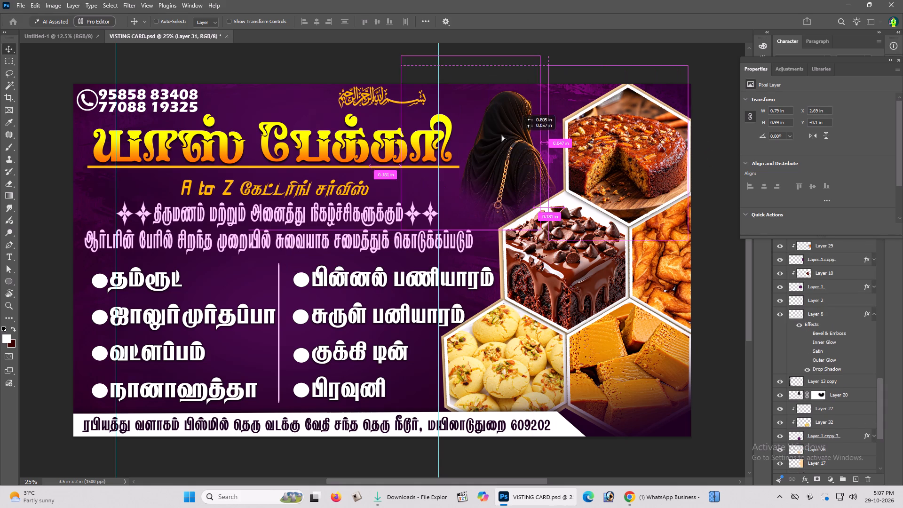
{"action": "left_click_drag", "start_coordinate": [502, 135], "coordinate": [471, 134], "text": "alt"}
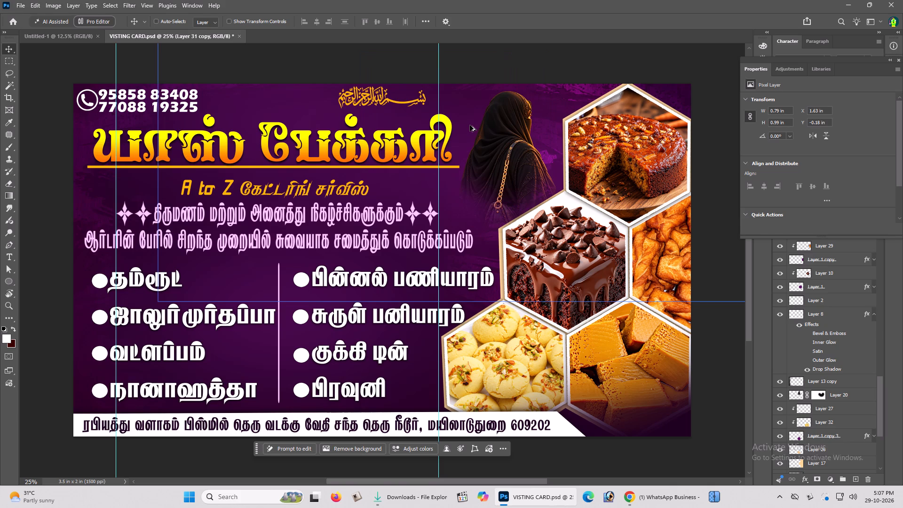
{"action": "key", "text": "ctrl+bracketright"}
{"action": "key", "text": "ctrl+bracketright"}
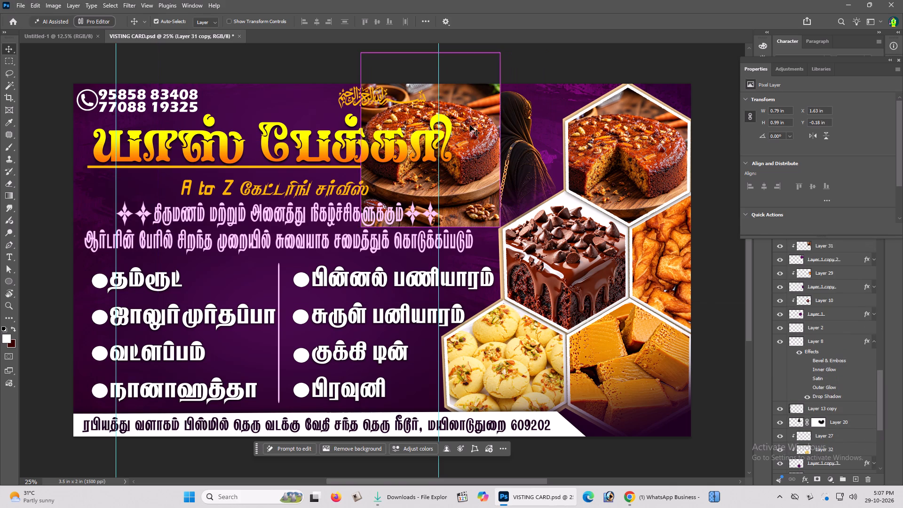
Move the walnut cake copy beside the cake hexagon, to about X 1.99 in and Y -0.02 in.
{"action": "right_click", "coordinate": [472, 117]}
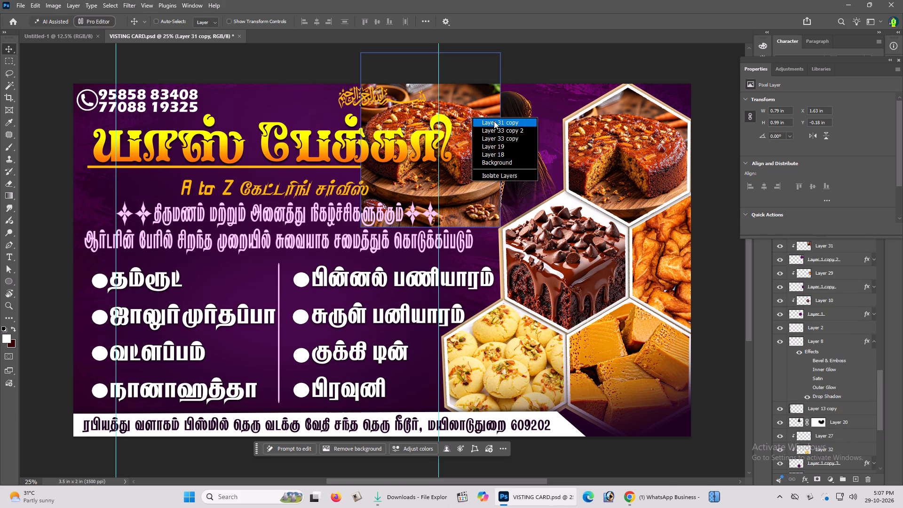
{"action": "left_click", "coordinate": [496, 121]}
{"action": "left_click_drag", "start_coordinate": [496, 121], "coordinate": [560, 150]}
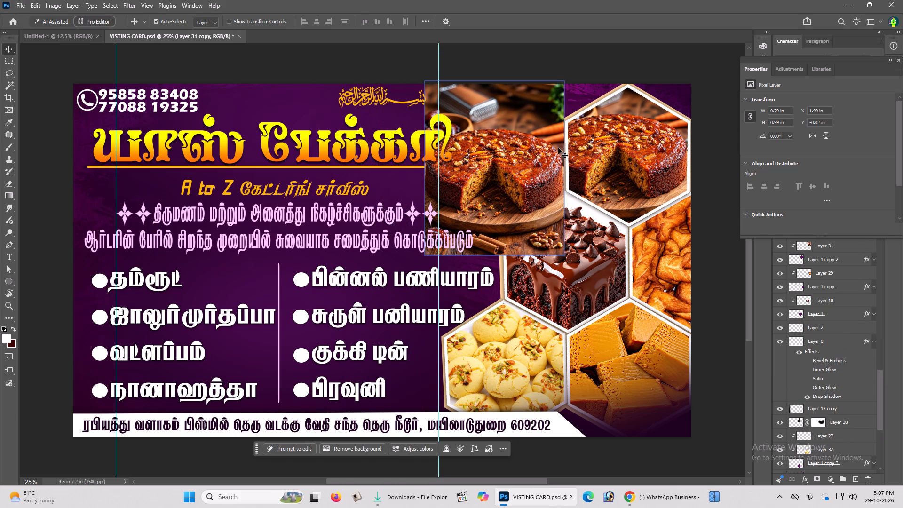
Try to cut the walnut cake copy from the visiting card, and reselect its layer.
{"action": "key", "text": "ctrl+x"}
{"action": "right_click", "coordinate": [507, 134]}
{"action": "left_click", "coordinate": [522, 140]}
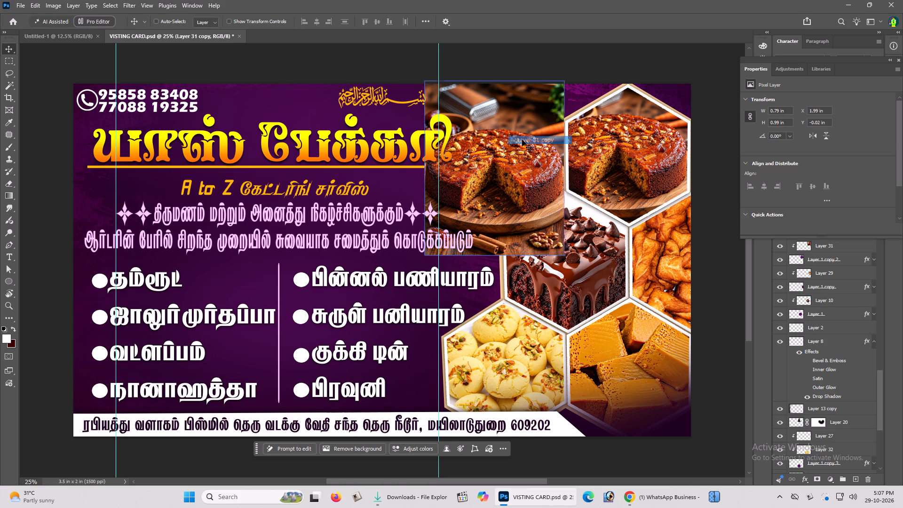
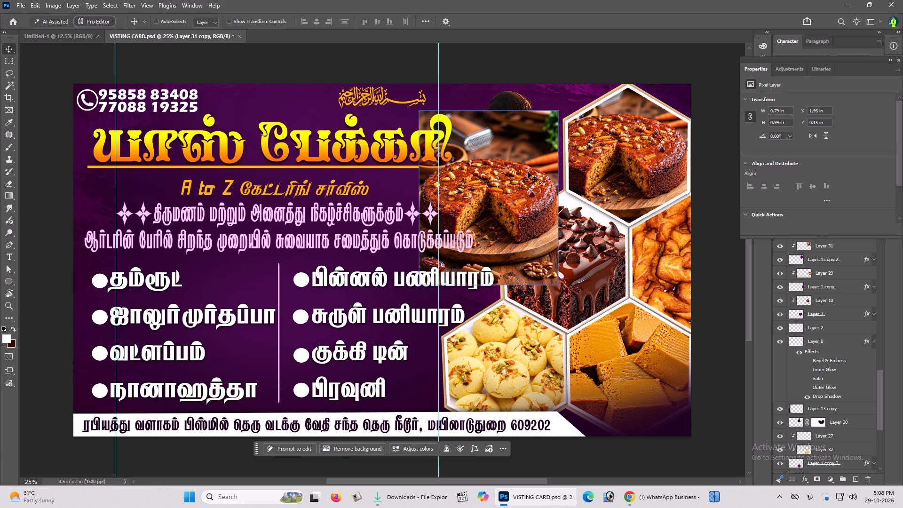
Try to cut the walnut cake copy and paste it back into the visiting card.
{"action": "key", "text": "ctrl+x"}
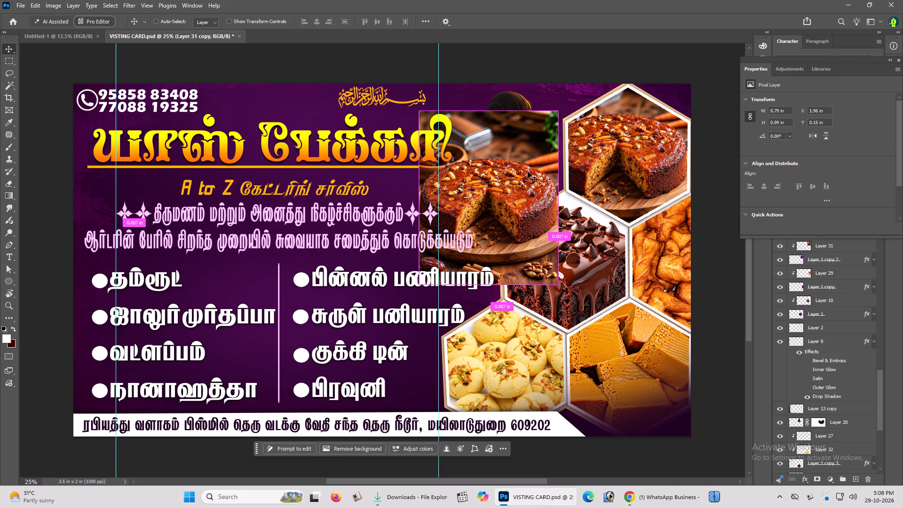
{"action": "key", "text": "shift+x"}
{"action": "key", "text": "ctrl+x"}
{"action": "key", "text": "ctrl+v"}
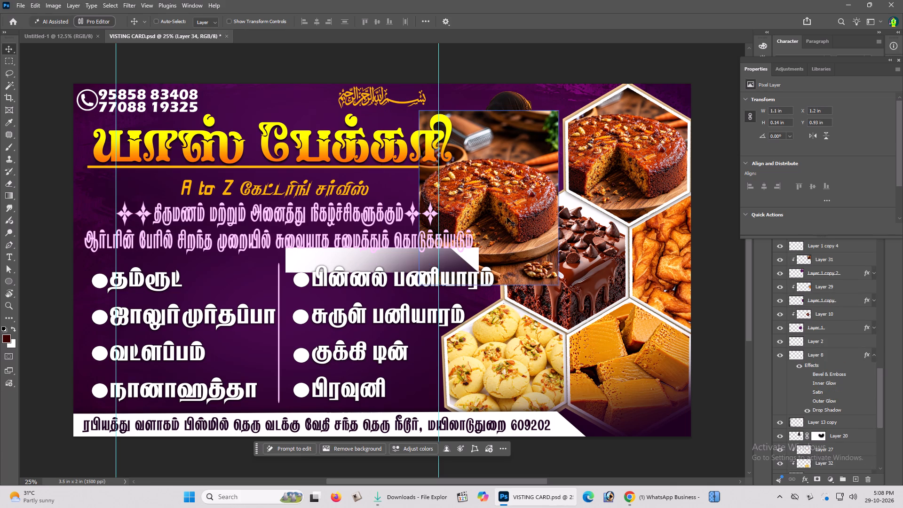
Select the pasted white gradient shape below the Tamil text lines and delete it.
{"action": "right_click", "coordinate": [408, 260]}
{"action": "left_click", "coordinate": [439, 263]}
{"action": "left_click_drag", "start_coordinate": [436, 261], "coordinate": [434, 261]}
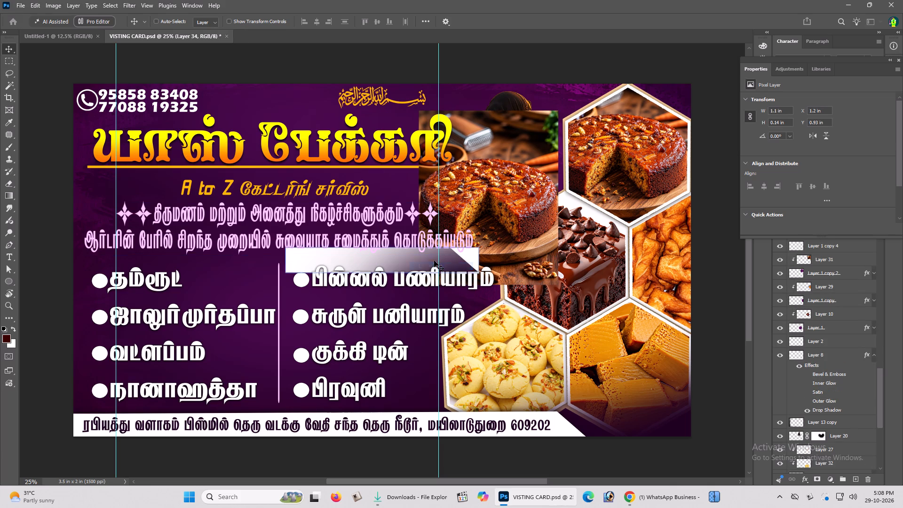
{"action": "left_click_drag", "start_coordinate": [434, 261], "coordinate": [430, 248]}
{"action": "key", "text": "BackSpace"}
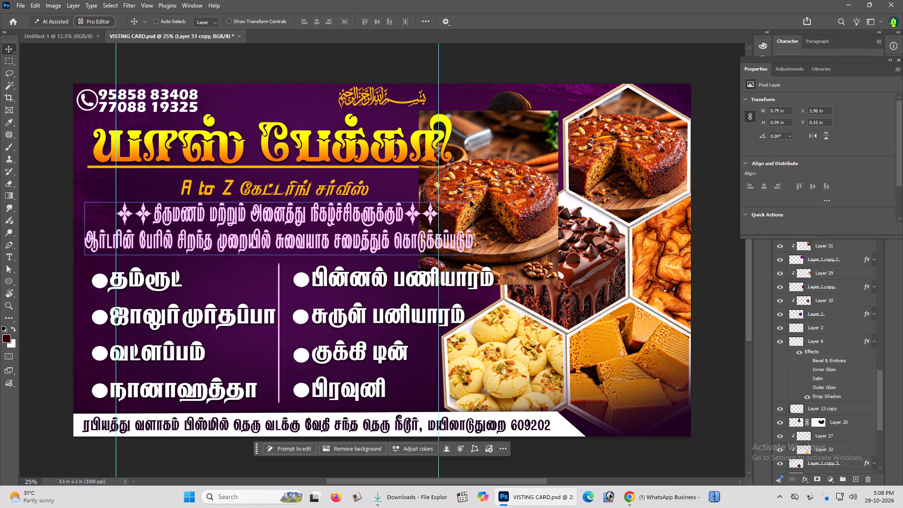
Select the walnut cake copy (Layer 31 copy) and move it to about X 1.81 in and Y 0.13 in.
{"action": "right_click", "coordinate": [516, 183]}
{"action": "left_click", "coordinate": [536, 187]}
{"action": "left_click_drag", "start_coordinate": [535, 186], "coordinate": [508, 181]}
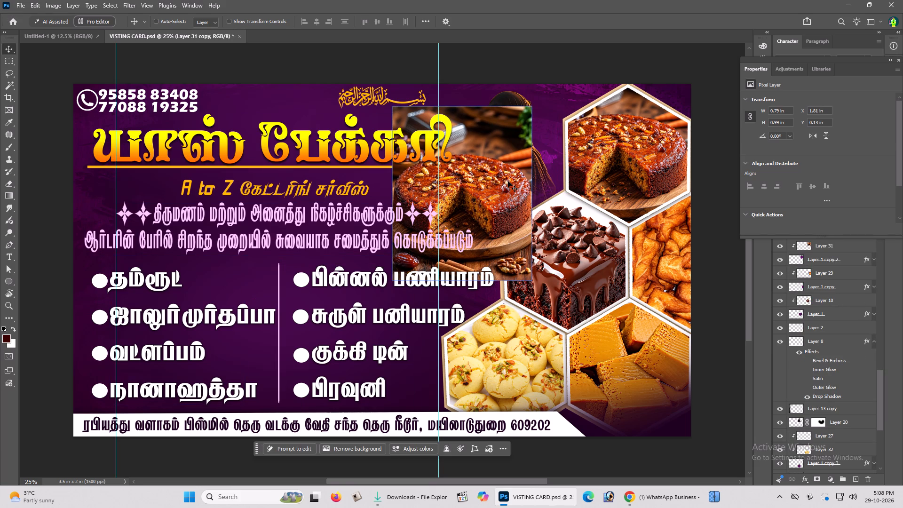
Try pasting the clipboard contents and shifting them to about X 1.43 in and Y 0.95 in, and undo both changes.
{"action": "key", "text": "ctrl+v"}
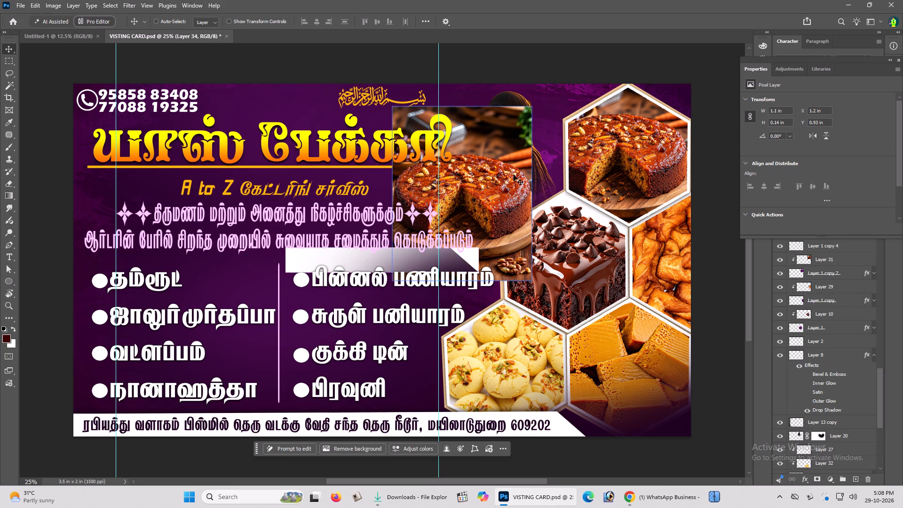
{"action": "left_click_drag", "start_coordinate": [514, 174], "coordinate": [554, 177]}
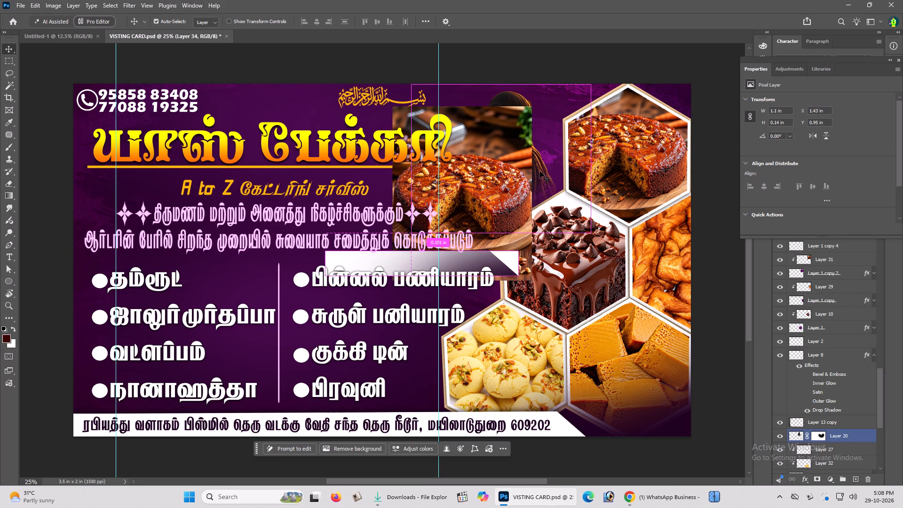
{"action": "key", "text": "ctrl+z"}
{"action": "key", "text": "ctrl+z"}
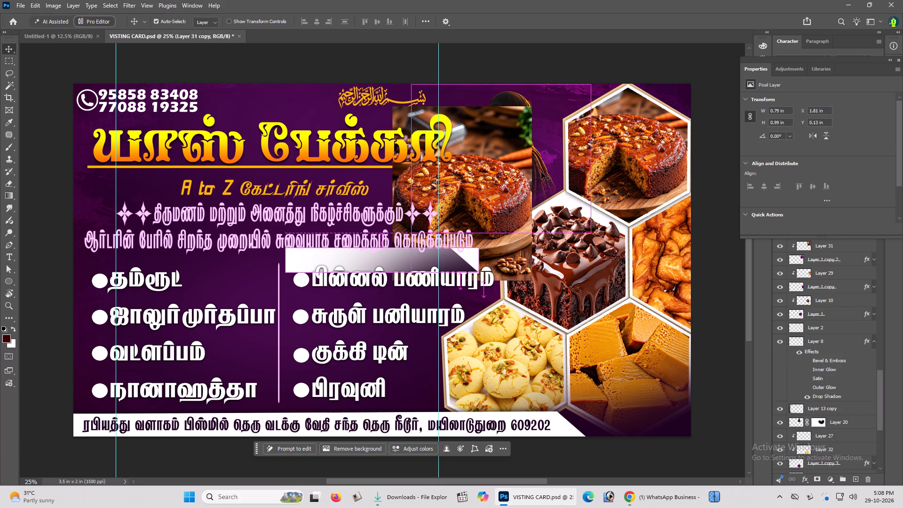
Move Layer 31 copy over the chocolate cake hexagon, to about X 2.44 in and Y 0.61 in, and copy it to the clipboard.
{"action": "right_click", "coordinate": [487, 139]}
{"action": "left_click", "coordinate": [515, 144]}
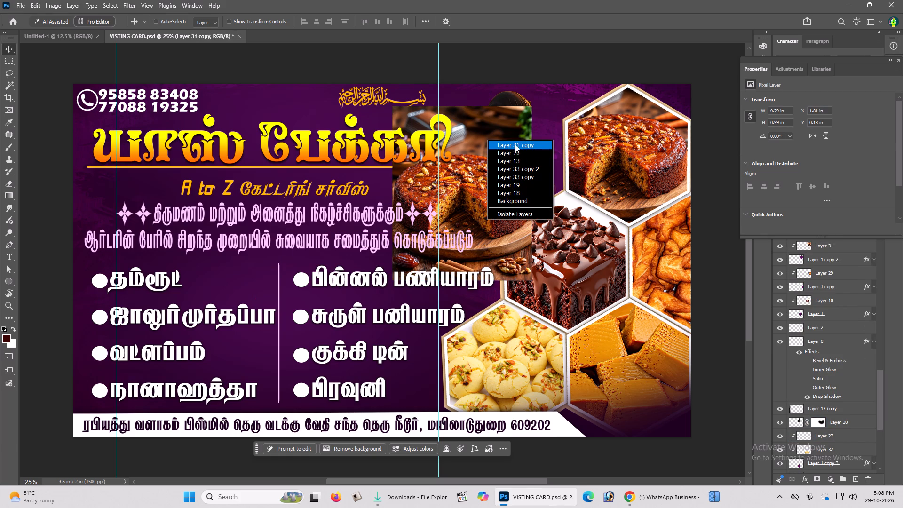
{"action": "left_click_drag", "start_coordinate": [515, 144], "coordinate": [626, 229]}
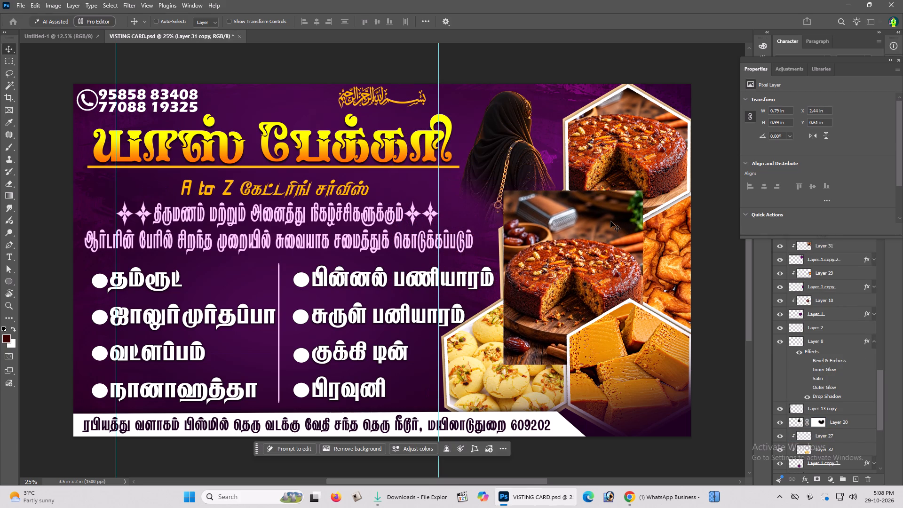
{"action": "key", "text": "ctrl+c"}
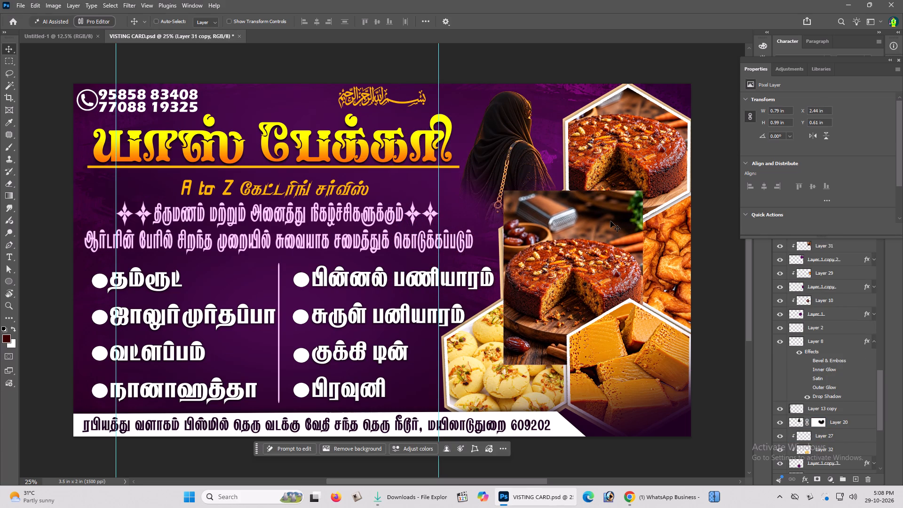
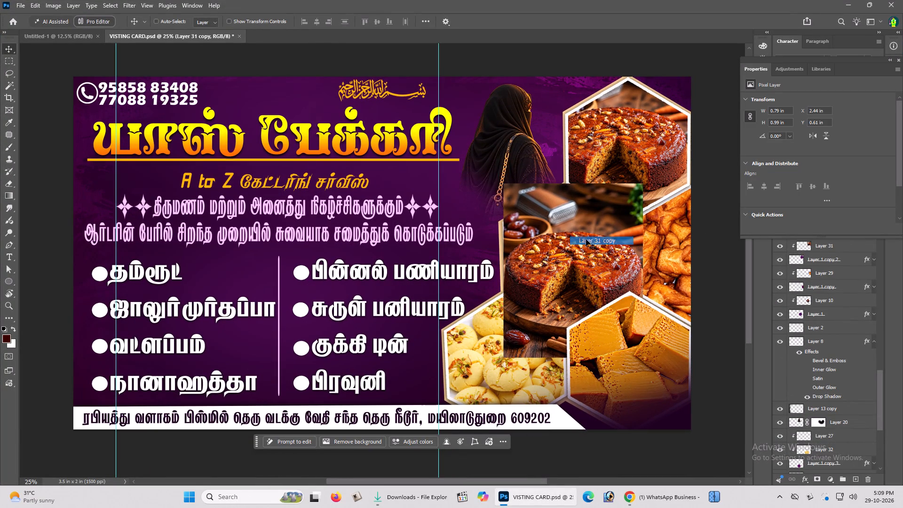
Copy the walnut cake image (Layer 31 copy) into the Untitled-1 document and place it at about X 3.35 in and Y 3.63 in.
{"action": "left_click_drag", "start_coordinate": [586, 238], "coordinate": [574, 218]}
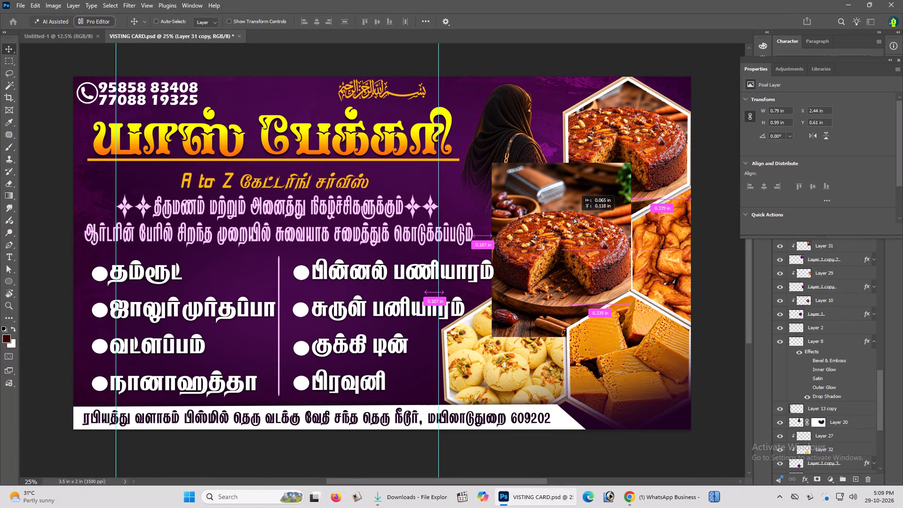
{"action": "left_click_drag", "start_coordinate": [574, 218], "coordinate": [39, 33]}
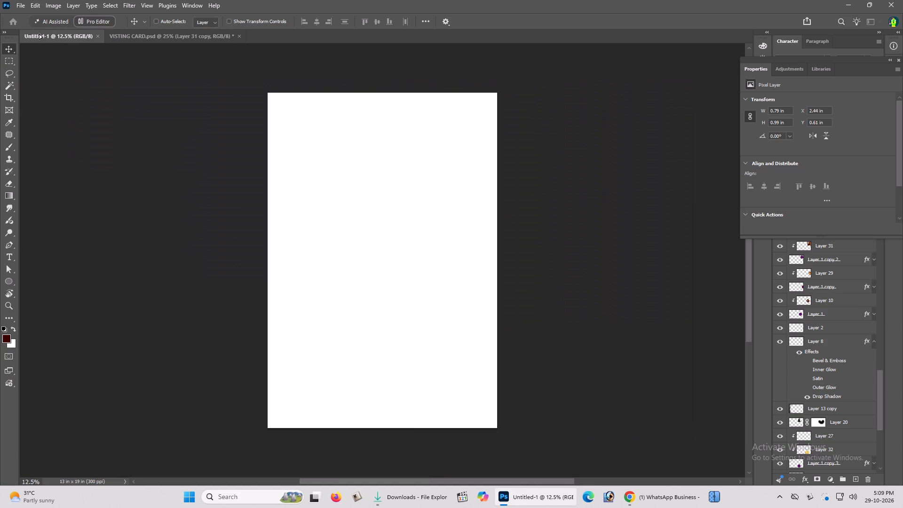
{"action": "left_click_drag", "start_coordinate": [39, 33], "coordinate": [444, 294]}
{"action": "left_click_drag", "start_coordinate": [446, 297], "coordinate": [361, 200]}
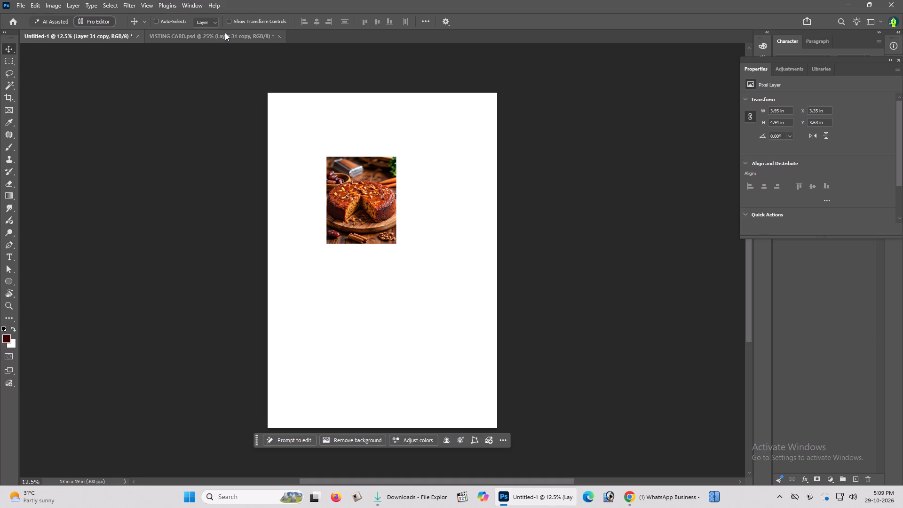
Return to VISTING CARD.psd and move Layer 31 copy to about X 2.19 in and Y 0.52 in.
{"action": "left_click", "coordinate": [250, 40]}
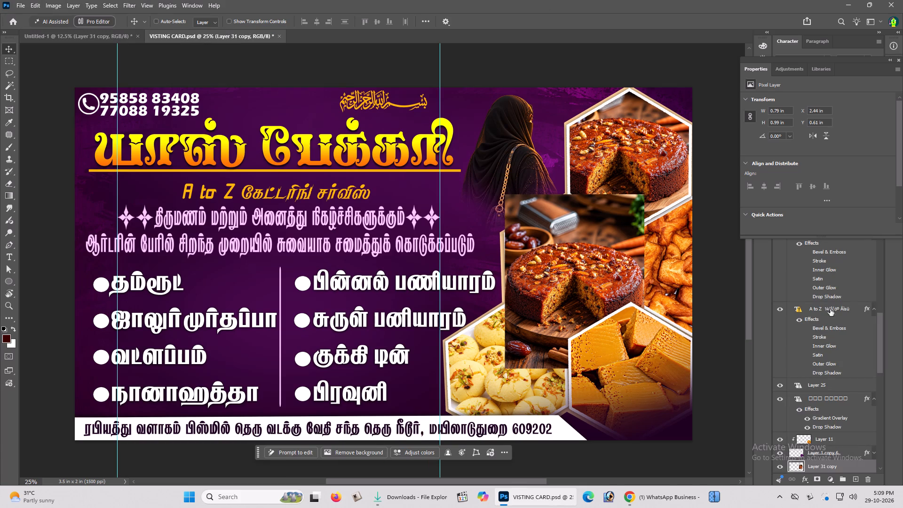
{"action": "right_click", "coordinate": [585, 238]}
{"action": "left_click", "coordinate": [599, 245]}
{"action": "left_click_drag", "start_coordinate": [599, 245], "coordinate": [557, 229]}
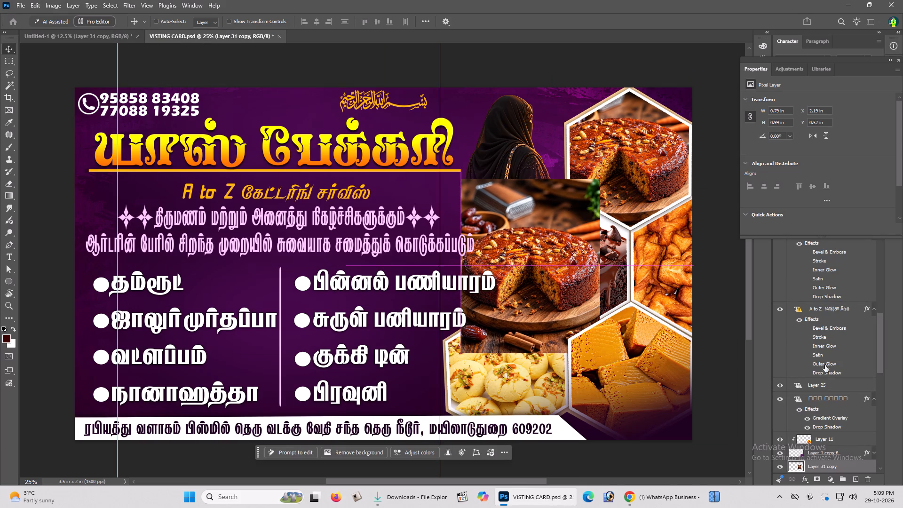
Quick-export Layer 31 copy as a PNG named Layer 31 copy.png into the Downloads folder.
{"action": "right_click", "coordinate": [833, 470]}
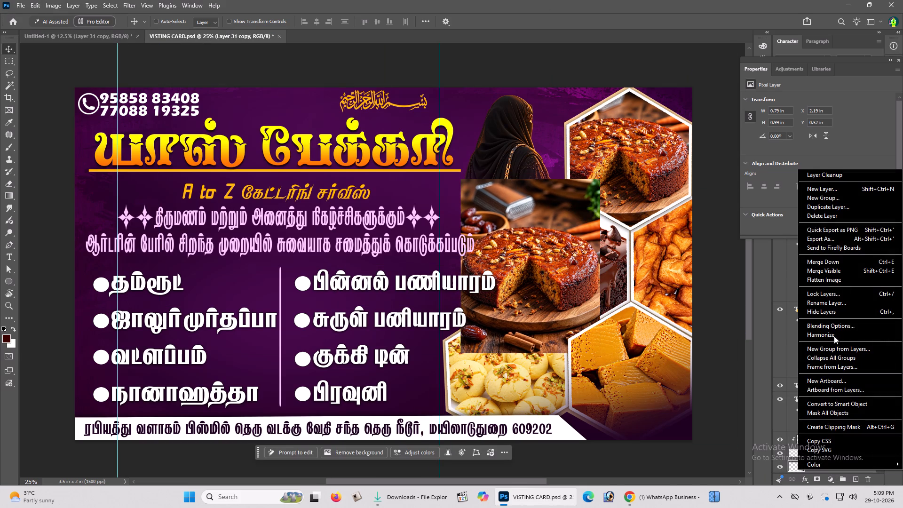
{"action": "left_click", "coordinate": [846, 227]}
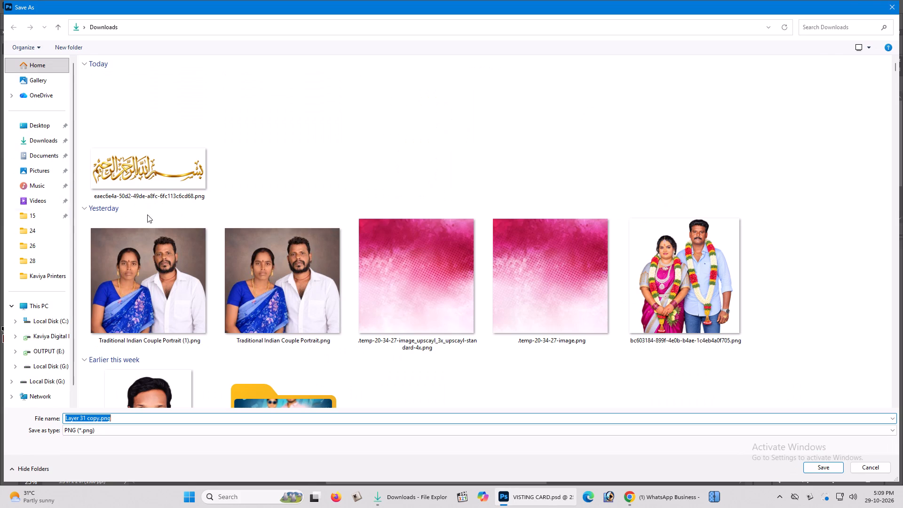
{"action": "left_click", "coordinate": [29, 145]}
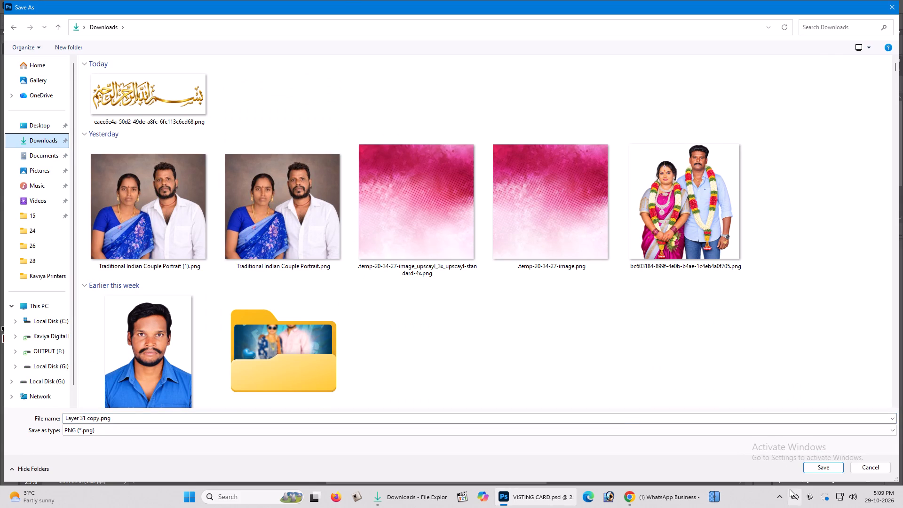
{"action": "left_click", "coordinate": [817, 467]}
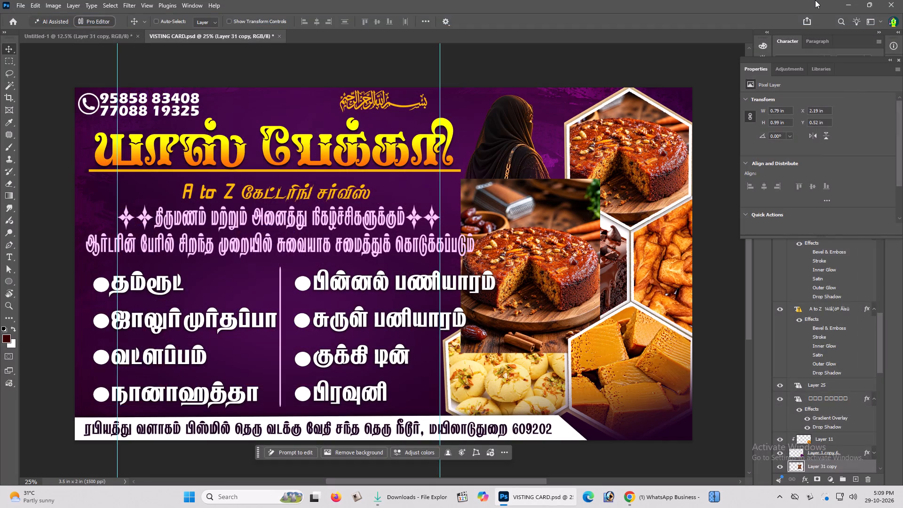
Select the walnut cake copy (Layer 31 copy) among the overlapping layers on the card.
{"action": "right_click", "coordinate": [536, 198]}
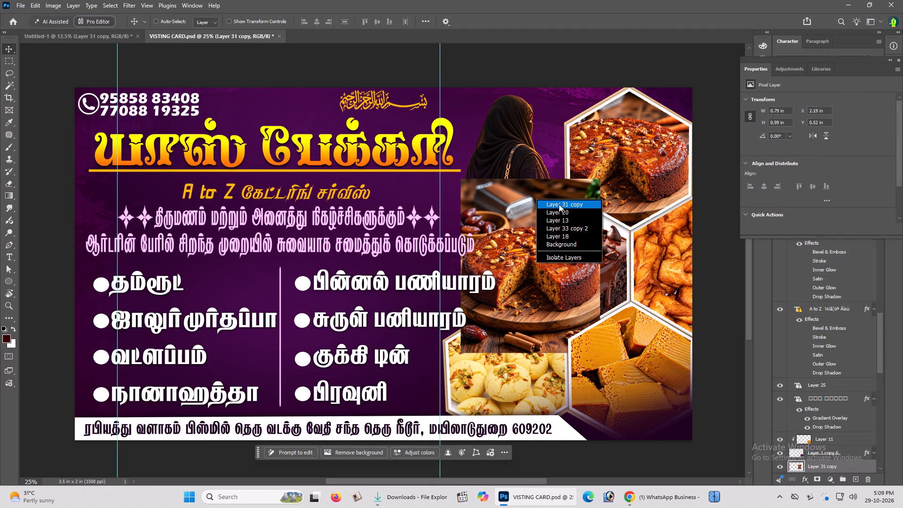
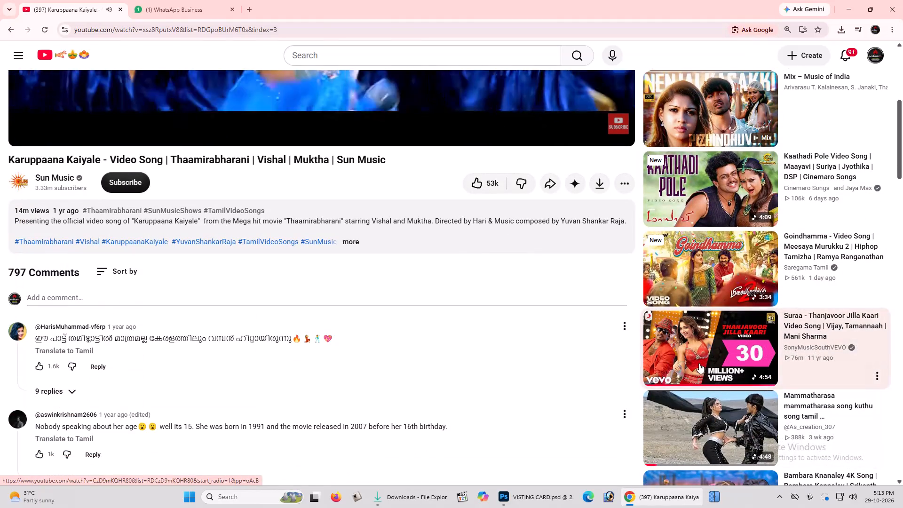
Open the Vechukkava 8K/4K Video Song from Silambattam in the recommended YouTube videos.
{"action": "scroll", "coordinate": [749, 477], "scroll_direction": "down", "scroll_amount": 3}
{"action": "scroll", "coordinate": [716, 374], "scroll_direction": "down", "scroll_amount": 2}
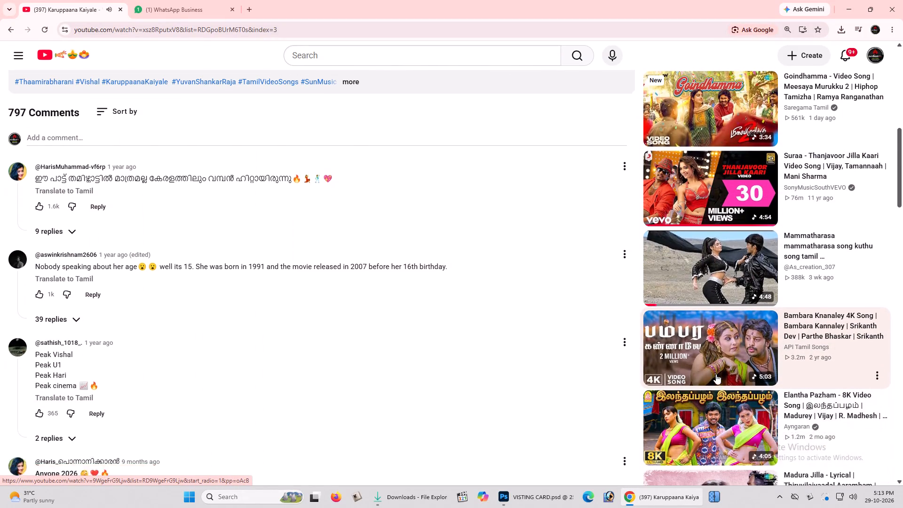
{"action": "scroll", "coordinate": [716, 374], "scroll_direction": "down", "scroll_amount": 2}
{"action": "scroll", "coordinate": [746, 430], "scroll_direction": "down", "scroll_amount": 2}
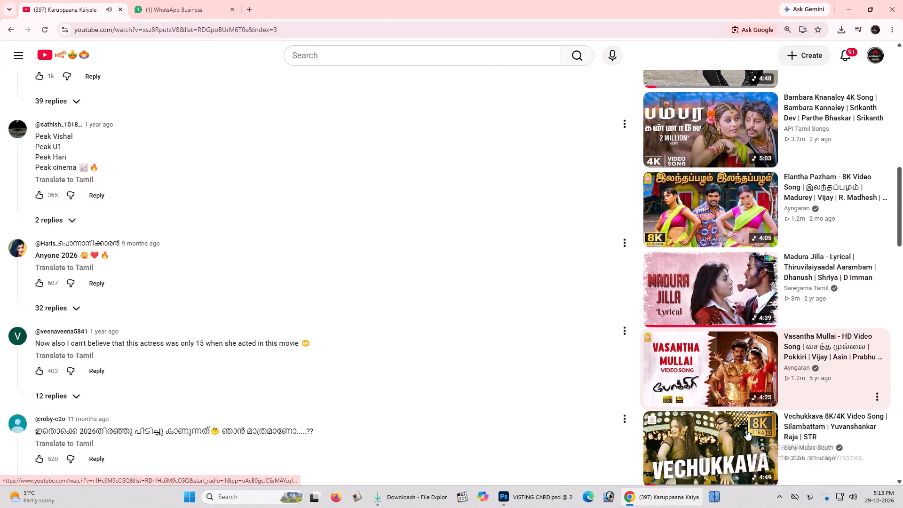
{"action": "scroll", "coordinate": [746, 429], "scroll_direction": "down", "scroll_amount": 2}
{"action": "left_click", "coordinate": [690, 313]}
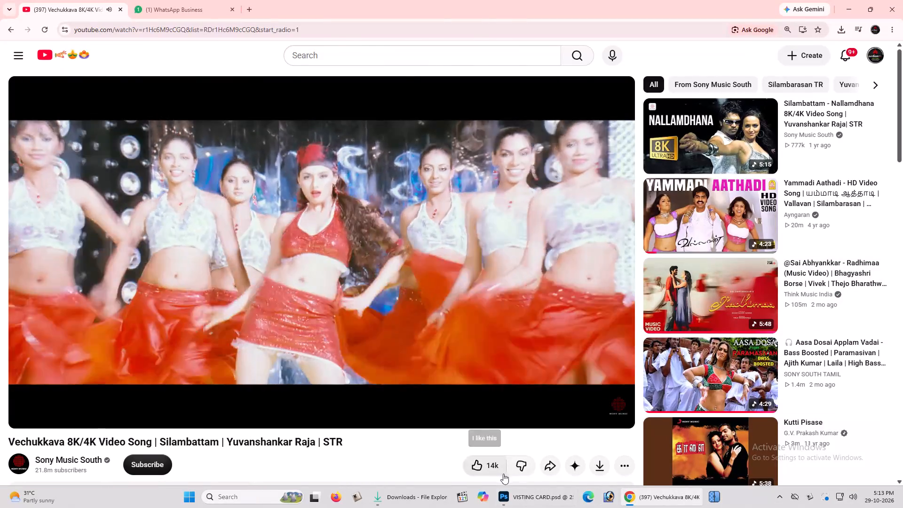
Switch to Photoshop and delete the walnut cake image (Layer 31 copy) from the Untitled-1 document.
{"action": "left_click", "coordinate": [528, 504]}
{"action": "left_click", "coordinate": [80, 40]}
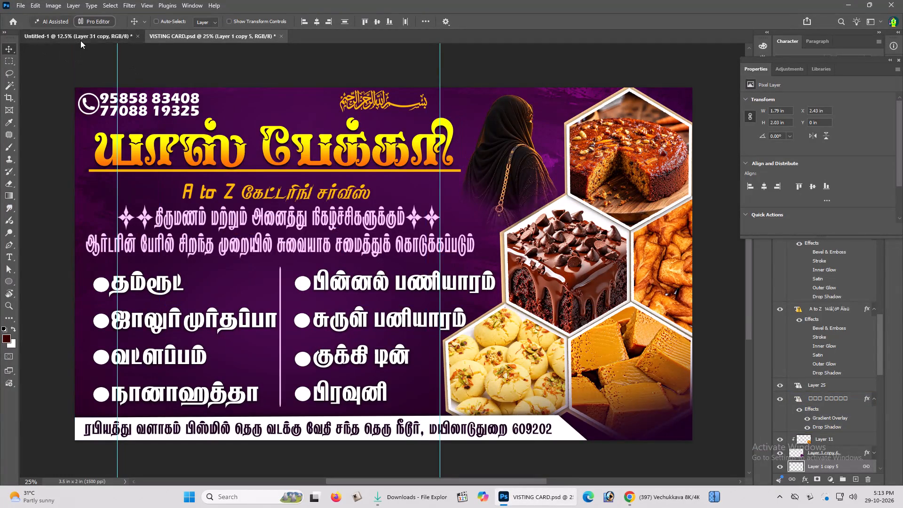
{"action": "right_click", "coordinate": [368, 184]}
{"action": "left_click", "coordinate": [400, 192]}
{"action": "left_click_drag", "start_coordinate": [397, 192], "coordinate": [427, 194]}
{"action": "key", "text": "BackSpace"}
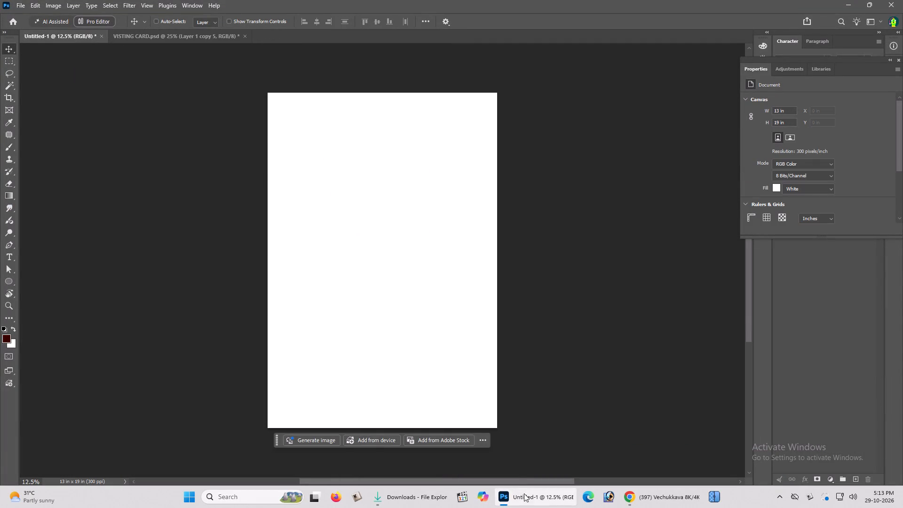
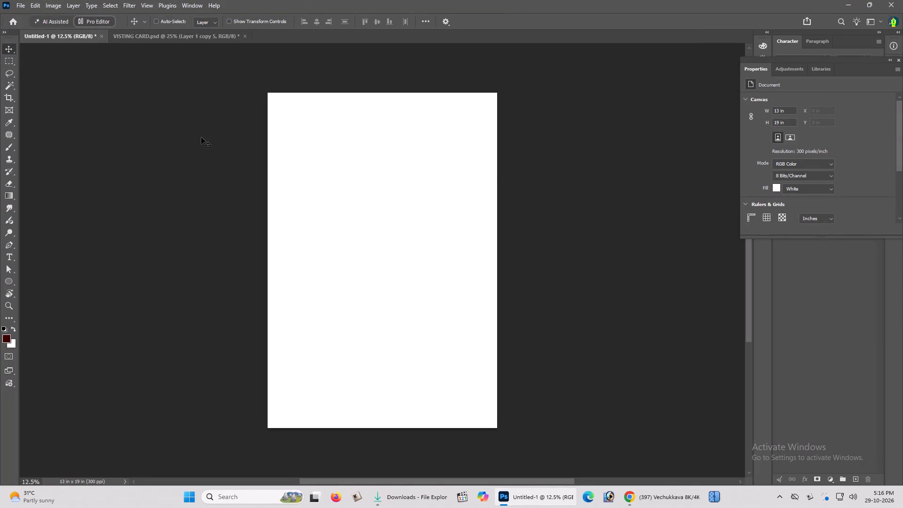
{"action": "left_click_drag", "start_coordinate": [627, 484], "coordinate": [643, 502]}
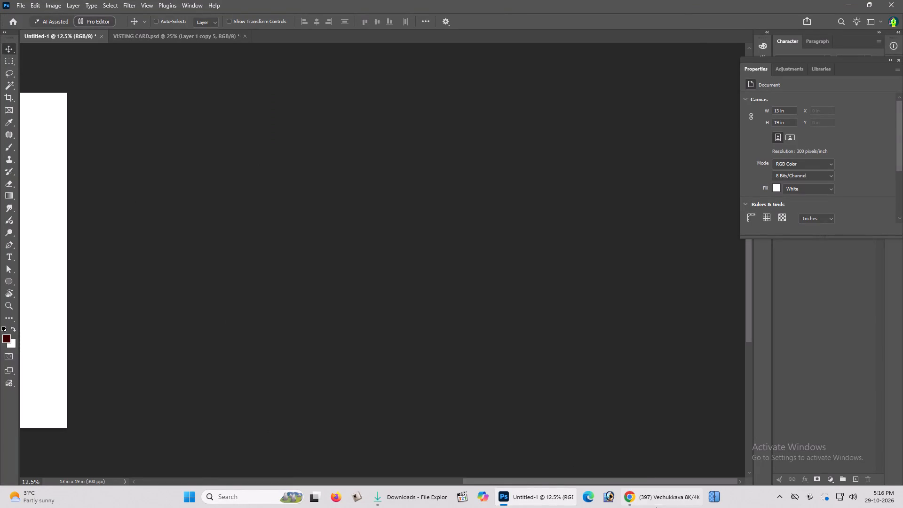
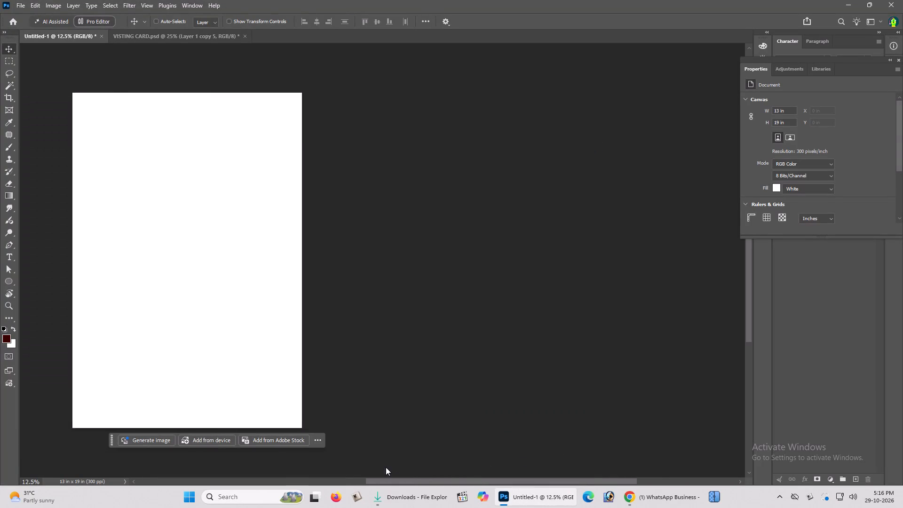
Open WhatsApp Image 2026-10-29 at 5.15.41 PM (1).jpeg from the Downloads folder.
{"action": "left_click_drag", "start_coordinate": [386, 467], "coordinate": [376, 467]}
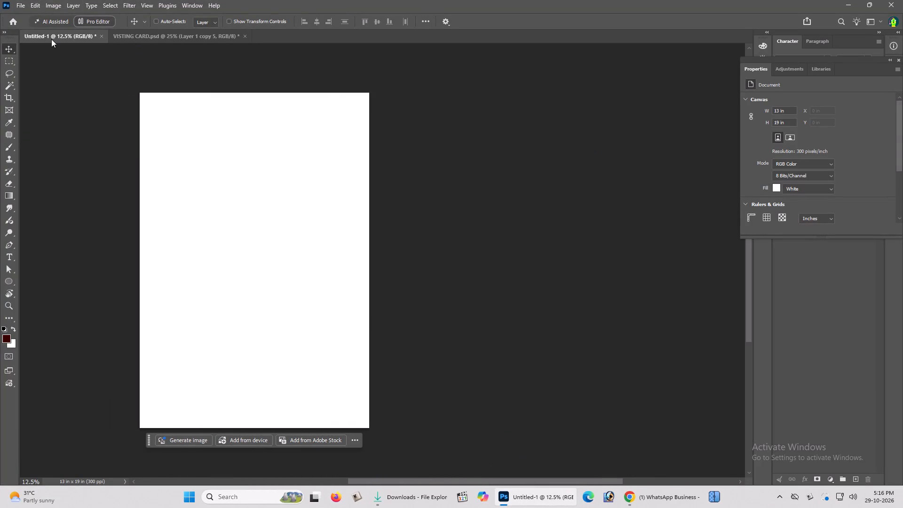
{"action": "key", "text": "ctrl+o"}
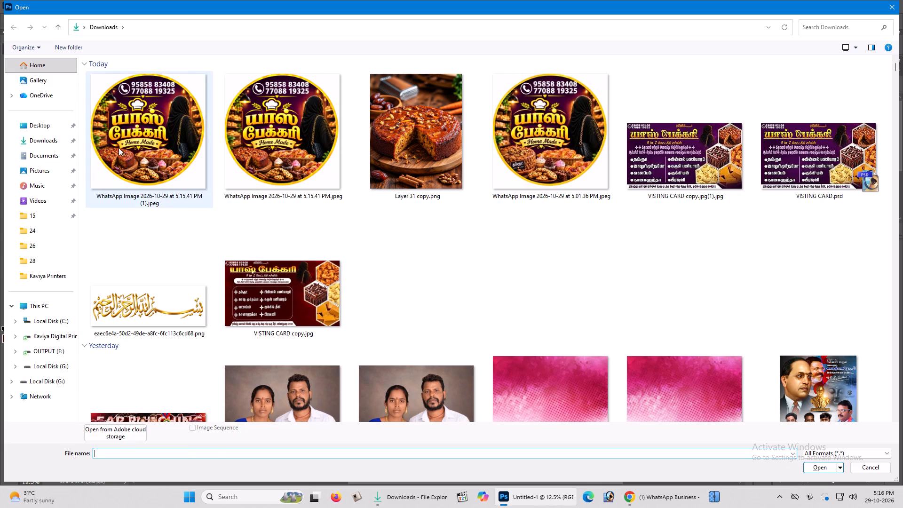
{"action": "double_click", "coordinate": [123, 146]}
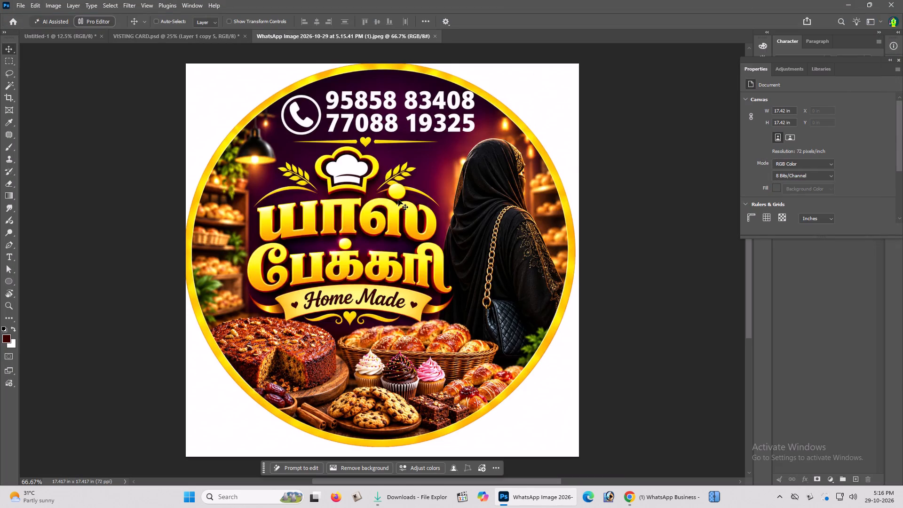
Select the round bakery logo, leaving out the white background, using Select Subject.
{"action": "left_click", "coordinate": [455, 466]}
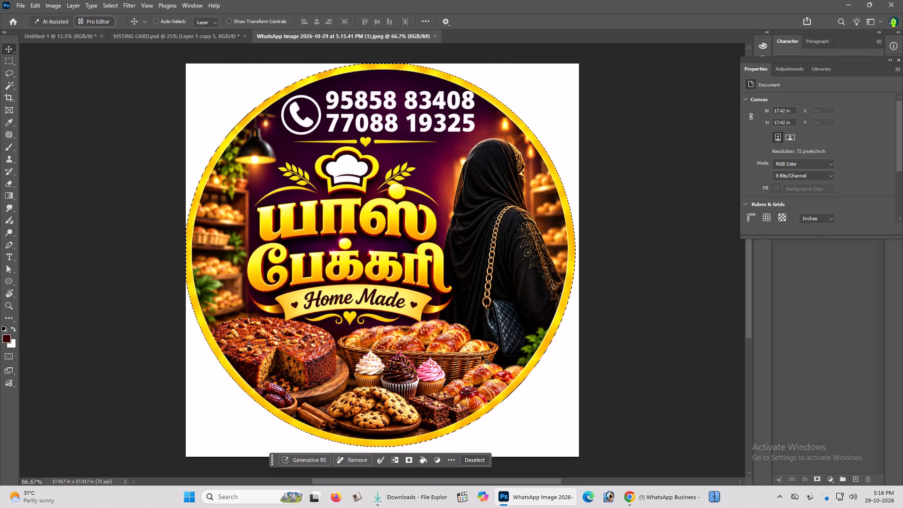
Copy the selected round bakery sticker from the WhatsApp image into Untitled-1, placing it near the page's upper-left corner at about X 0.26 in, Y 0.24 in.
{"action": "left_click_drag", "start_coordinate": [459, 354], "coordinate": [72, 38]}
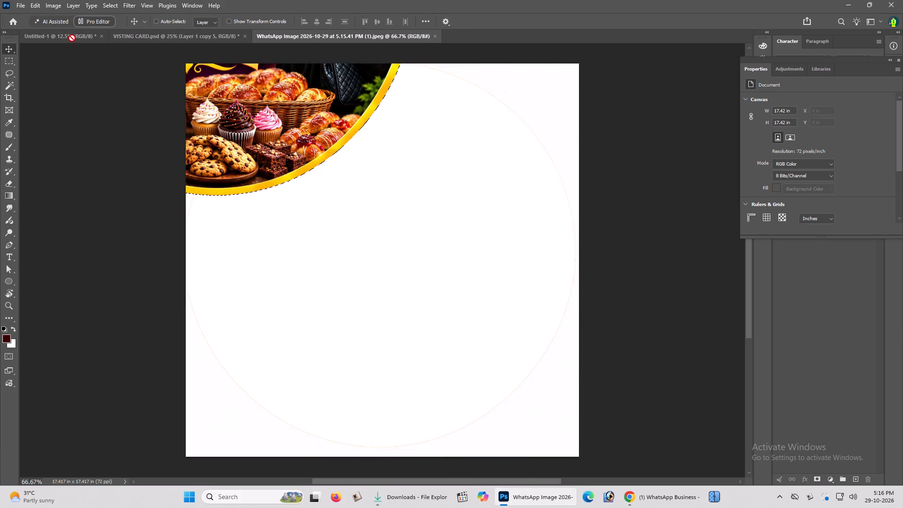
{"action": "left_click_drag", "start_coordinate": [72, 38], "coordinate": [219, 172]}
{"action": "left_click_drag", "start_coordinate": [216, 168], "coordinate": [210, 155]}
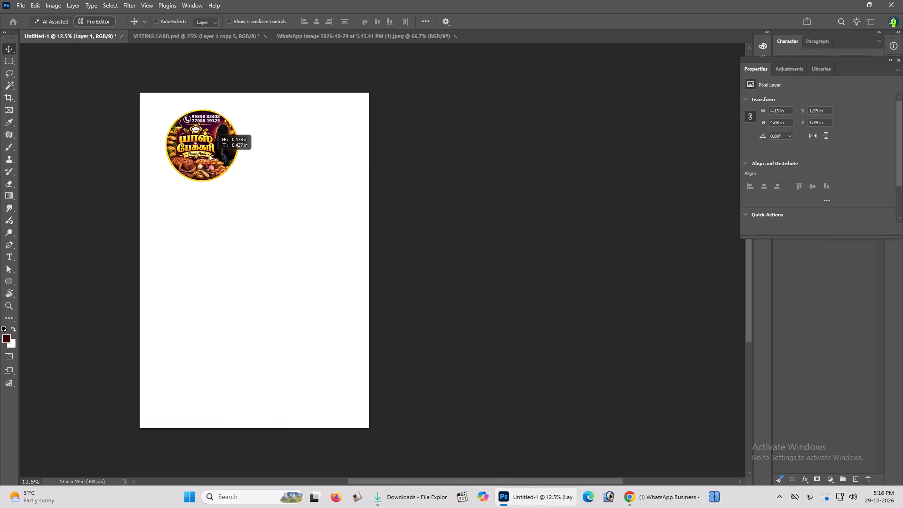
{"action": "left_click_drag", "start_coordinate": [210, 155], "coordinate": [193, 149]}
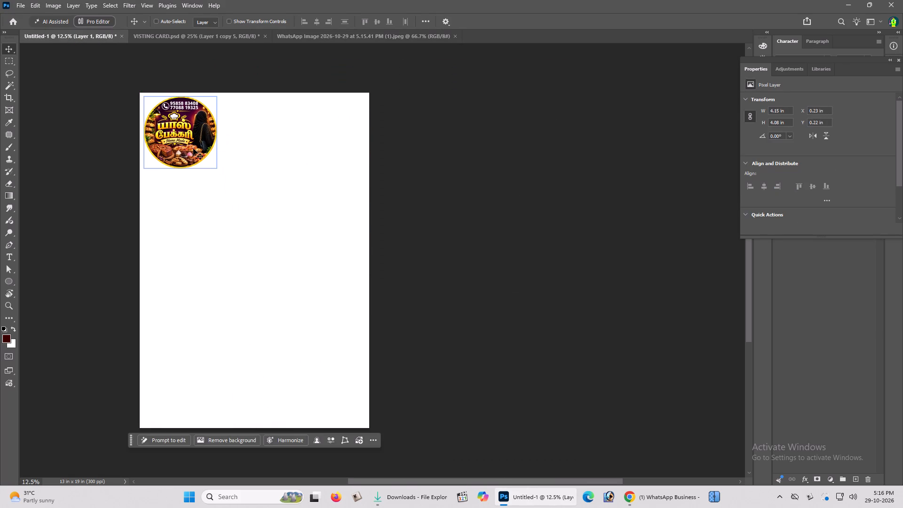
{"action": "key", "text": "Down"}
{"action": "key", "text": "Right"}
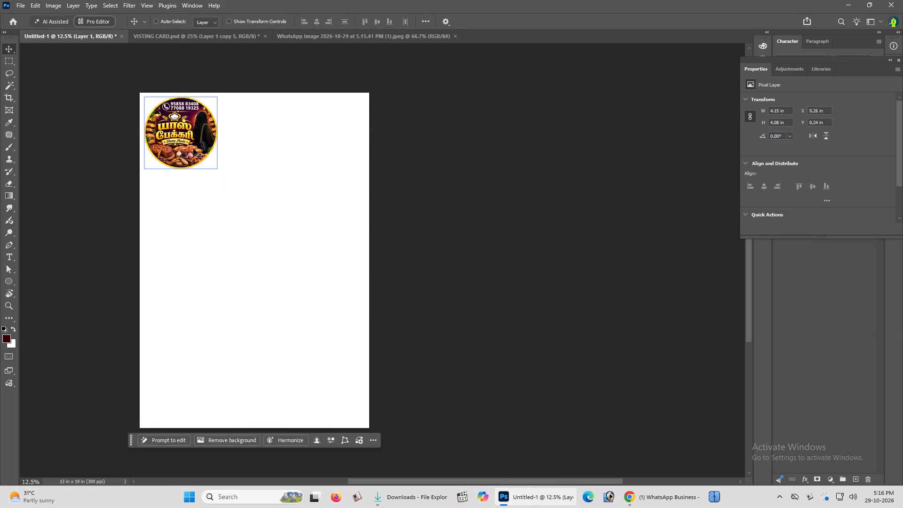
Move the round bakery sticker on the page to about X 0.98 in, Y 1.09 in.
{"action": "left_click_drag", "start_coordinate": [528, 481], "coordinate": [497, 483]}
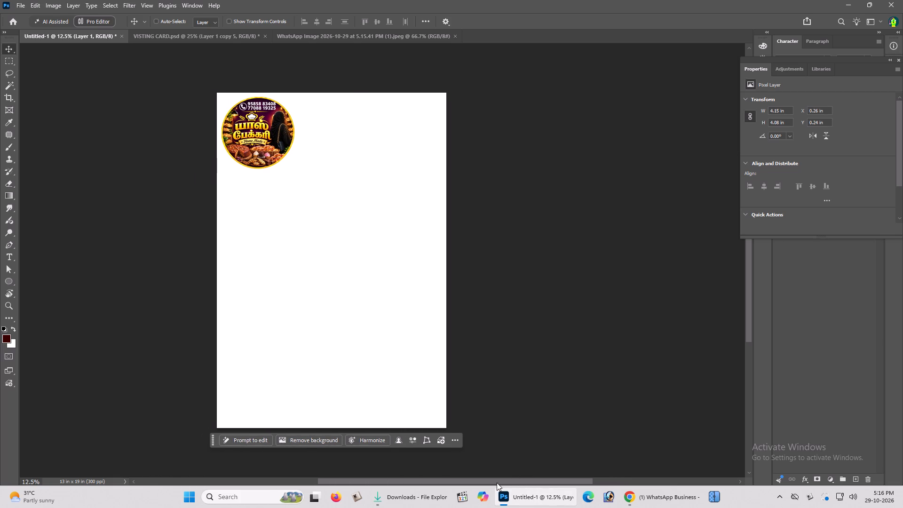
{"action": "left_click_drag", "start_coordinate": [497, 483], "coordinate": [496, 483]}
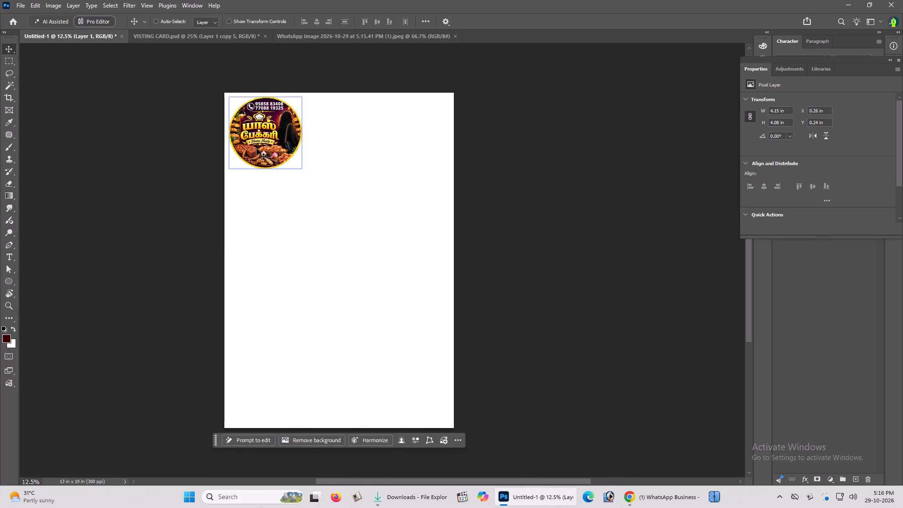
{"action": "type", "text": "ffff"}
{"action": "key", "text": "f"}
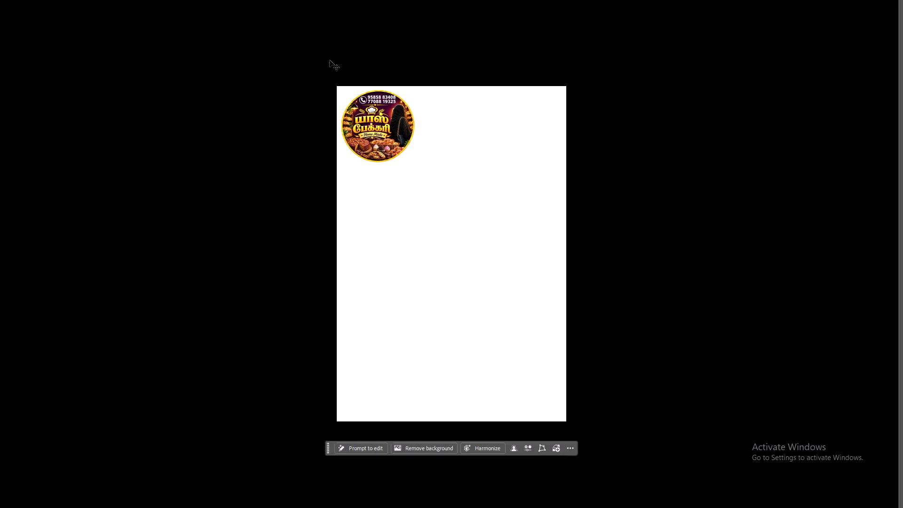
{"action": "key", "text": "f"}
{"action": "type", "text": "ff"}
{"action": "left_click_drag", "start_coordinate": [429, 13], "coordinate": [438, 59]}
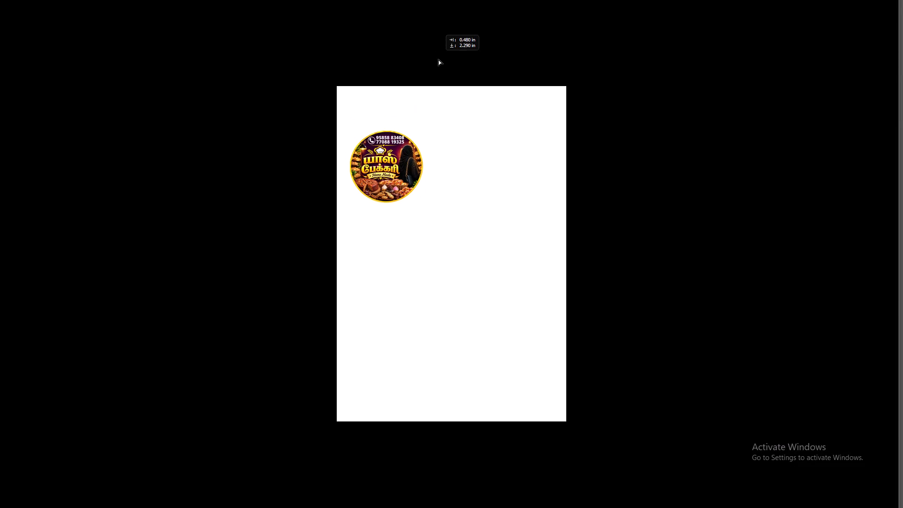
{"action": "left_click_drag", "start_coordinate": [438, 59], "coordinate": [438, 61]}
{"action": "left_click_drag", "start_coordinate": [395, 166], "coordinate": [400, 136]}
{"action": "key", "text": "f"}
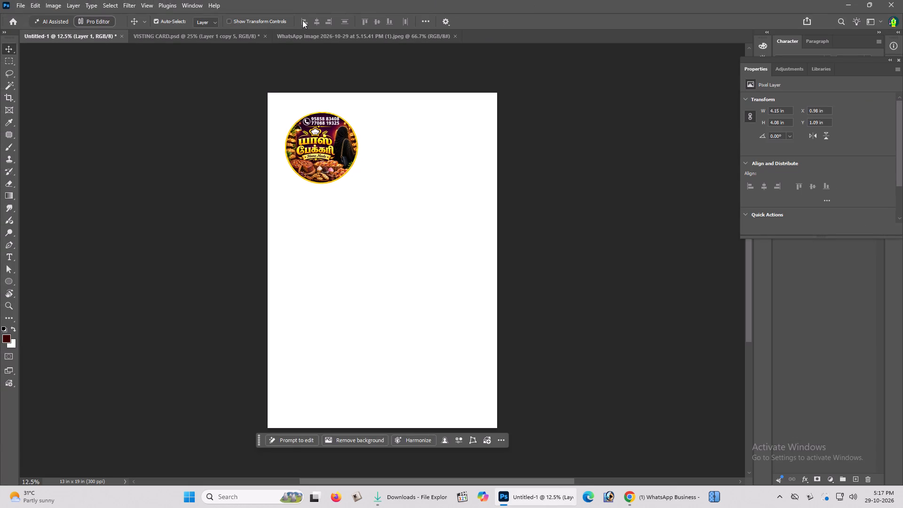
Show the rulers, move the sticker up to about Y 0.36 in, and place a horizontal guide at about the same height.
{"action": "key", "text": "ctrl+r"}
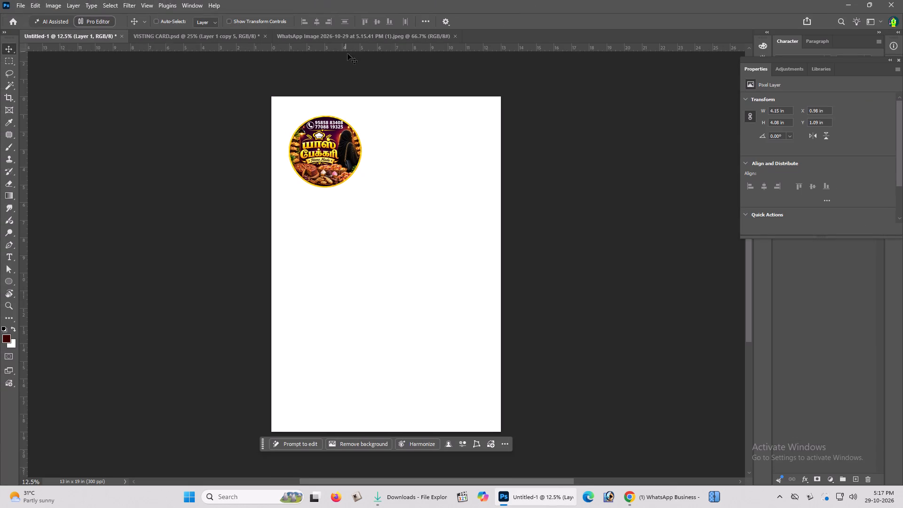
{"action": "left_click", "coordinate": [354, 52]}
{"action": "left_click_drag", "start_coordinate": [353, 49], "coordinate": [353, 66]}
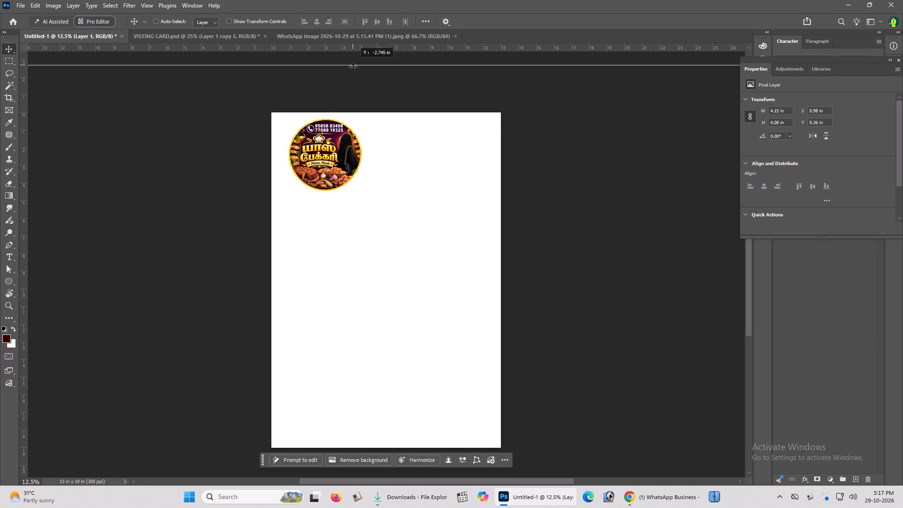
{"action": "left_click_drag", "start_coordinate": [353, 66], "coordinate": [352, 117]}
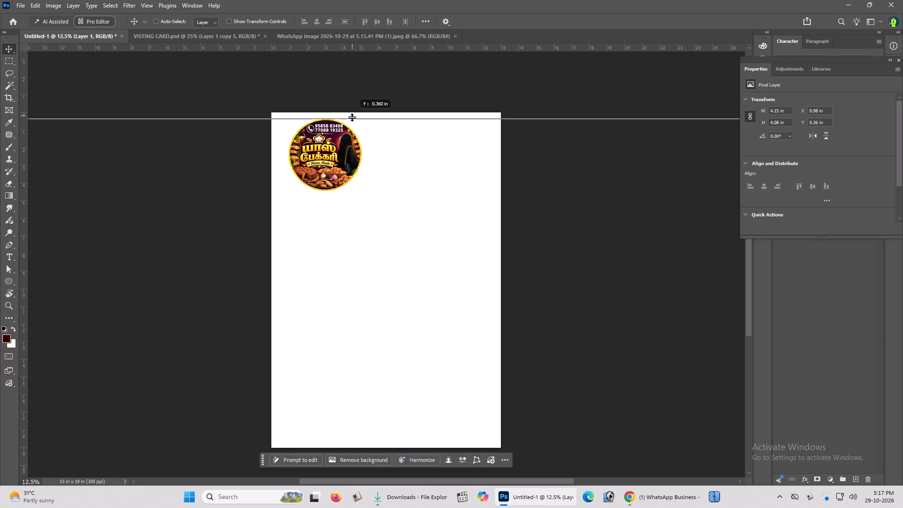
{"action": "left_click_drag", "start_coordinate": [352, 117], "coordinate": [348, 114]}
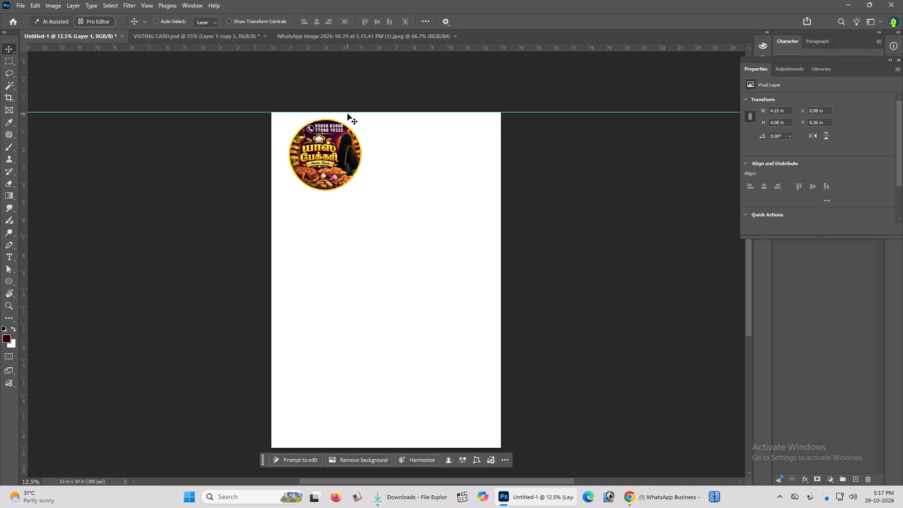
{"action": "left_click_drag", "start_coordinate": [346, 111], "coordinate": [347, 116]}
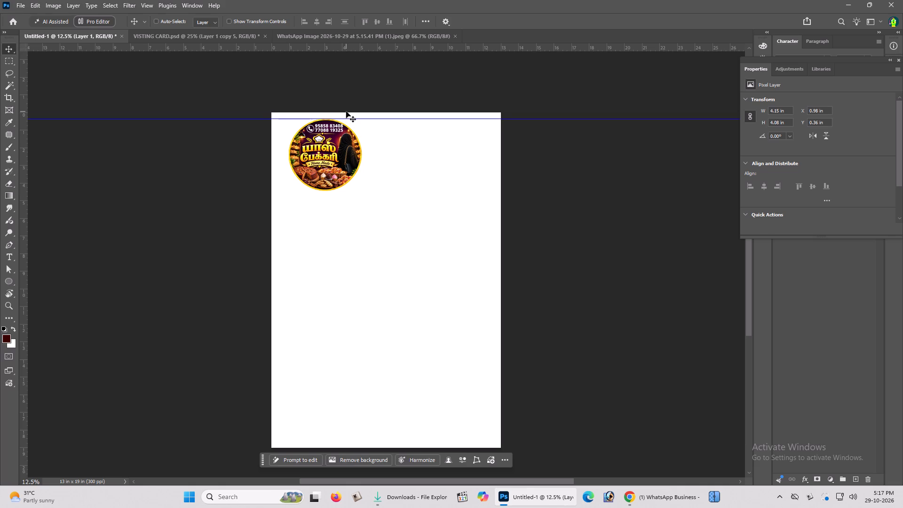
Nudge the bakery sticker up to Y 0.23 in and shift the horizontal guide up to its top edge.
{"action": "key", "text": "Up"}
{"action": "key", "text": "Up"}
{"action": "key", "text": "Up"}
{"action": "key", "text": "Up"}
{"action": "key", "text": "Up"}
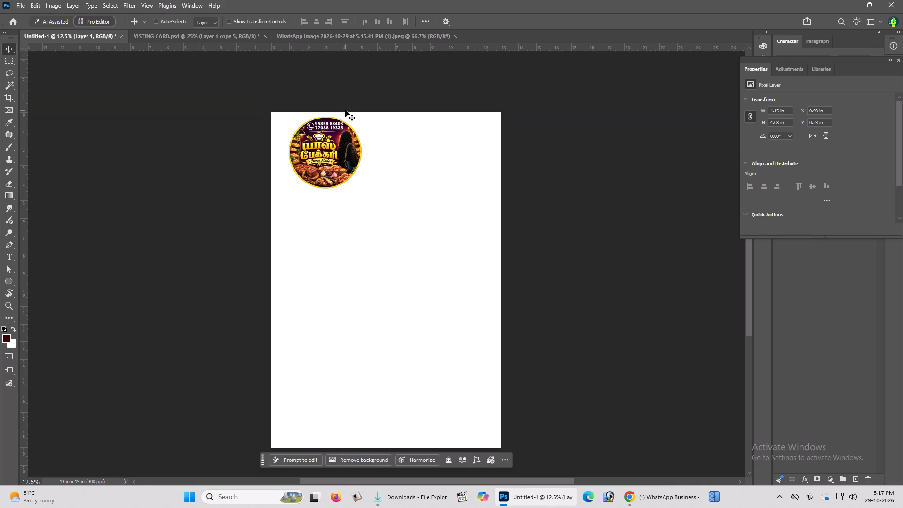
{"action": "left_click", "coordinate": [377, 118]}
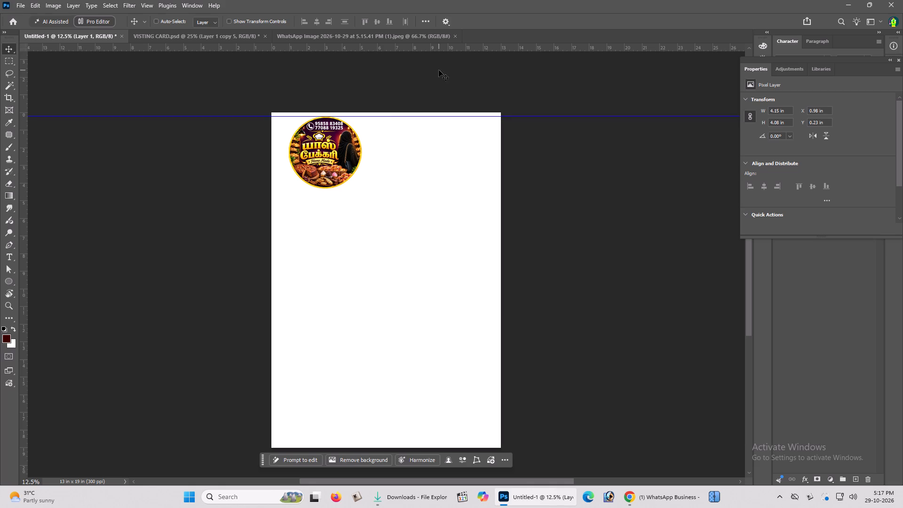
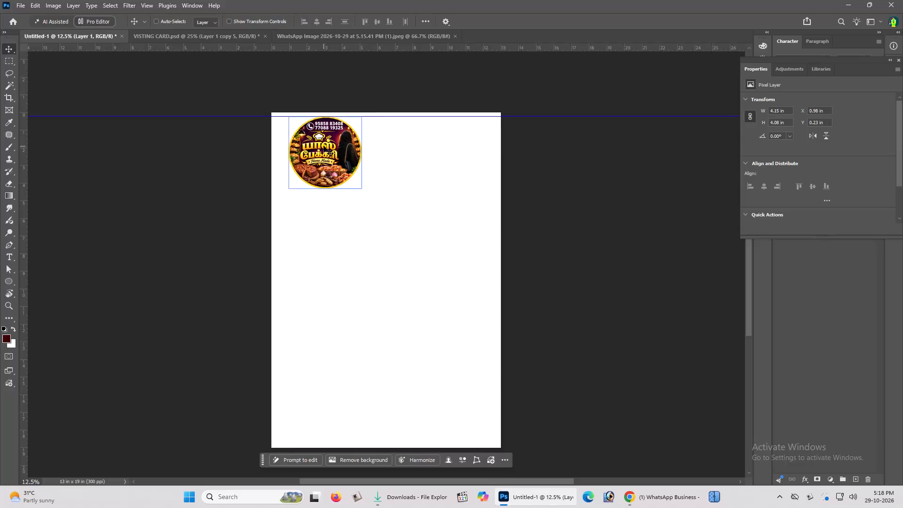
Select the bakery sticker's layer and nudge the sticker left to X 0.44 in, keeping Y at 0.23 in.
{"action": "left_click", "coordinate": [321, 146]}
{"action": "left_click", "coordinate": [321, 146]}
{"action": "right_click", "coordinate": [321, 146]}
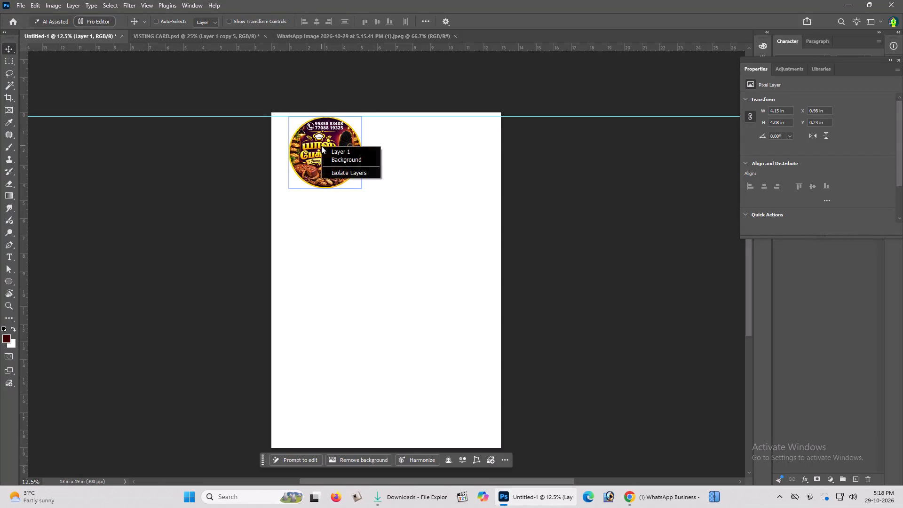
{"action": "left_click", "coordinate": [324, 154]}
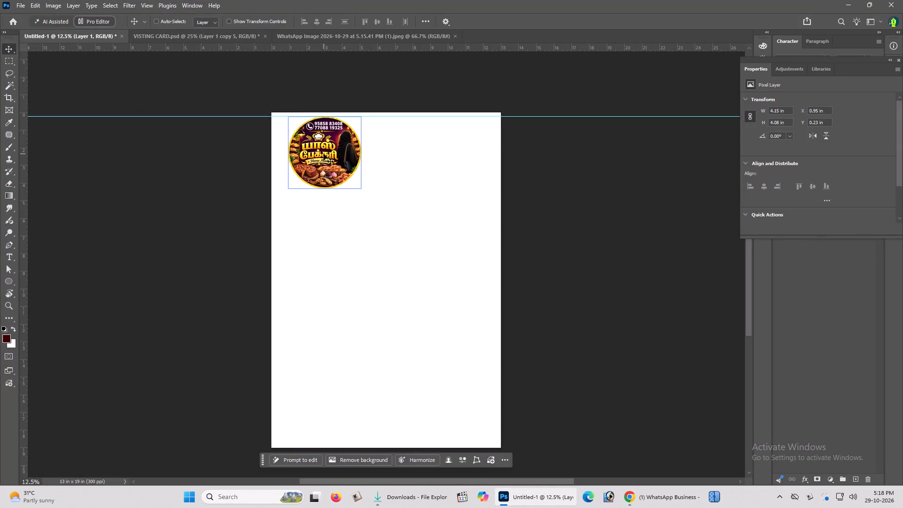
{"action": "key", "text": "Left"}
{"action": "key", "text": "Left"}
{"action": "key", "text": "Left"}
{"action": "key", "text": "Left"}
{"action": "key", "text": "Left"}
{"action": "key", "text": "Left"}
{"action": "key", "text": "Left"}
{"action": "key", "text": "Left"}
{"action": "key", "text": "Left"}
{"action": "key", "text": "Left"}
{"action": "key", "text": "Left"}
{"action": "key", "text": "Left"}
{"action": "key", "text": "Left"}
{"action": "key", "text": "Left"}
{"action": "key", "text": "Left"}
{"action": "key", "text": "Left"}
{"action": "key", "text": "Left"}
{"action": "key", "text": "Left"}
{"action": "key", "text": "Left"}
{"action": "key", "text": "Left"}
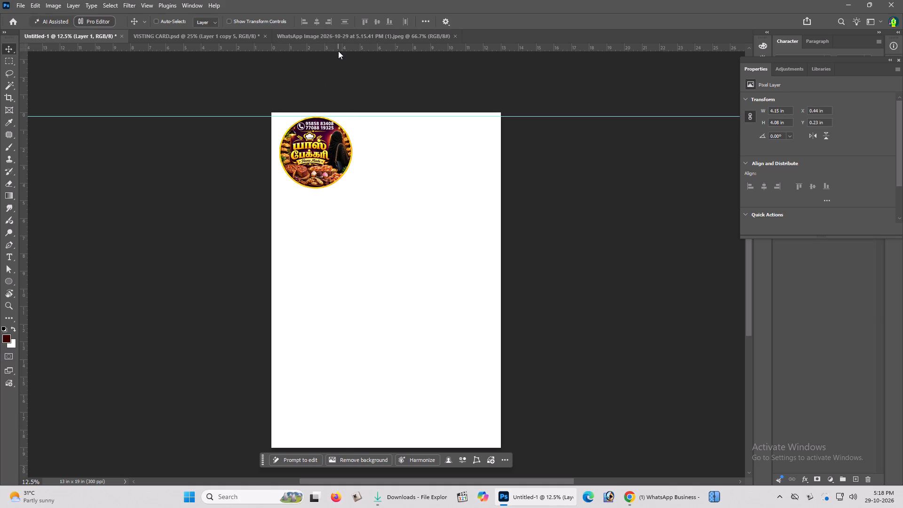
Place a second horizontal guide at about Y 4 in, slightly above the bakery sticker's bottom edge.
{"action": "left_click_drag", "start_coordinate": [339, 50], "coordinate": [333, 173]}
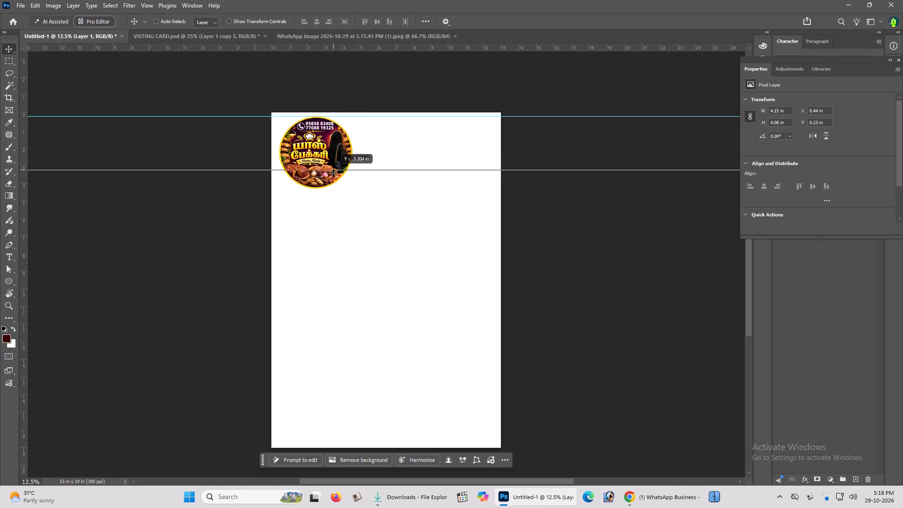
{"action": "left_click_drag", "start_coordinate": [333, 173], "coordinate": [331, 167]}
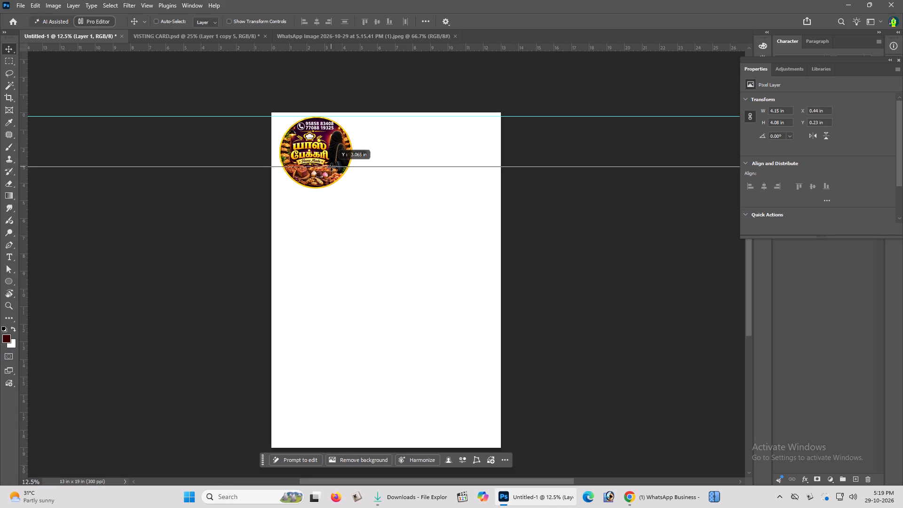
{"action": "left_click_drag", "start_coordinate": [331, 167], "coordinate": [331, 165]}
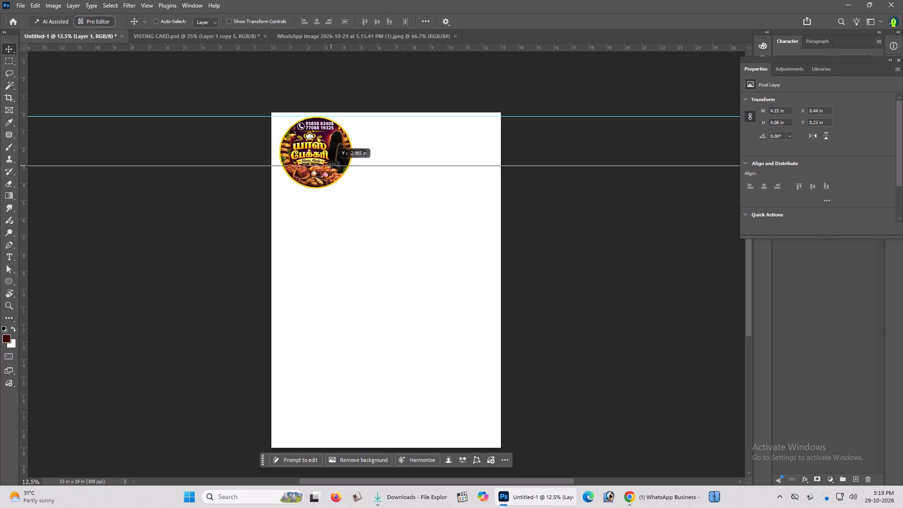
{"action": "left_click_drag", "start_coordinate": [331, 165], "coordinate": [333, 167]}
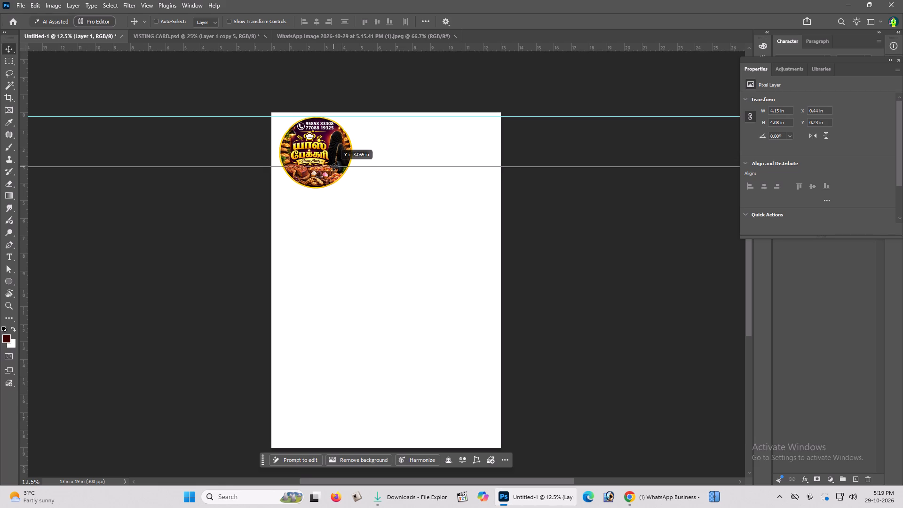
{"action": "left_click_drag", "start_coordinate": [333, 167], "coordinate": [332, 165]}
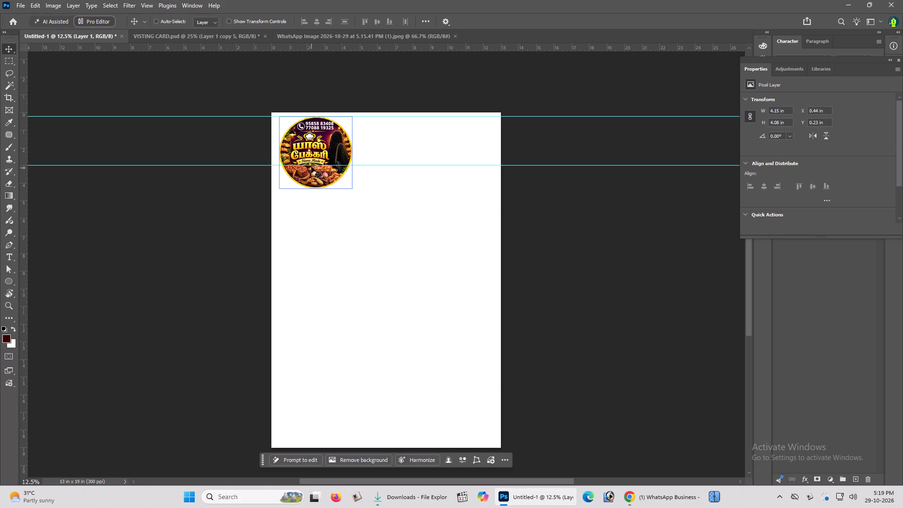
{"action": "left_click_drag", "start_coordinate": [311, 165], "coordinate": [313, 183]}
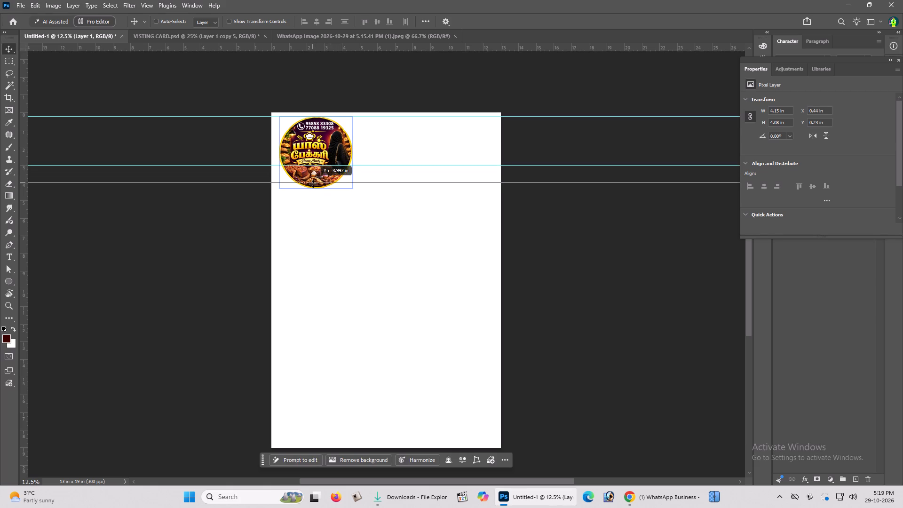
{"action": "left_click_drag", "start_coordinate": [313, 183], "coordinate": [313, 183]}
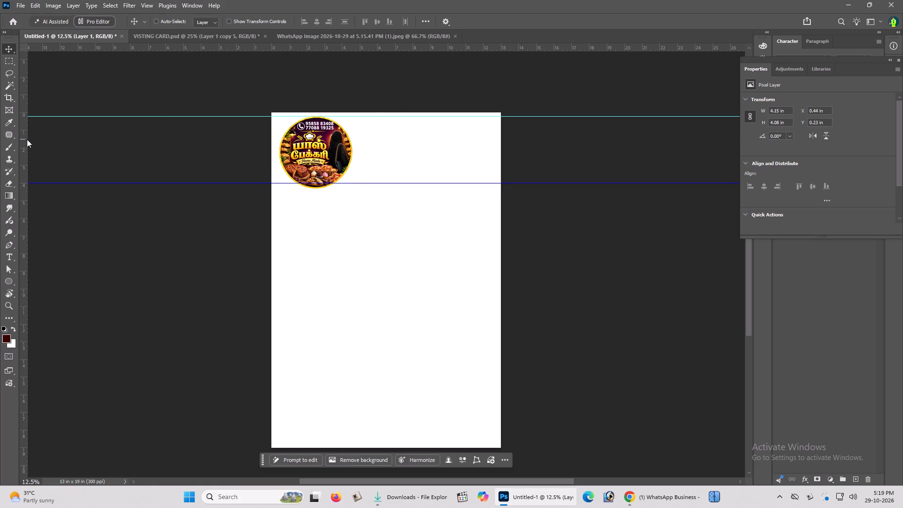
Place two vertical guides, one at the bakery sticker's left edge and one at its right edge.
{"action": "left_click_drag", "start_coordinate": [25, 138], "coordinate": [250, 155]}
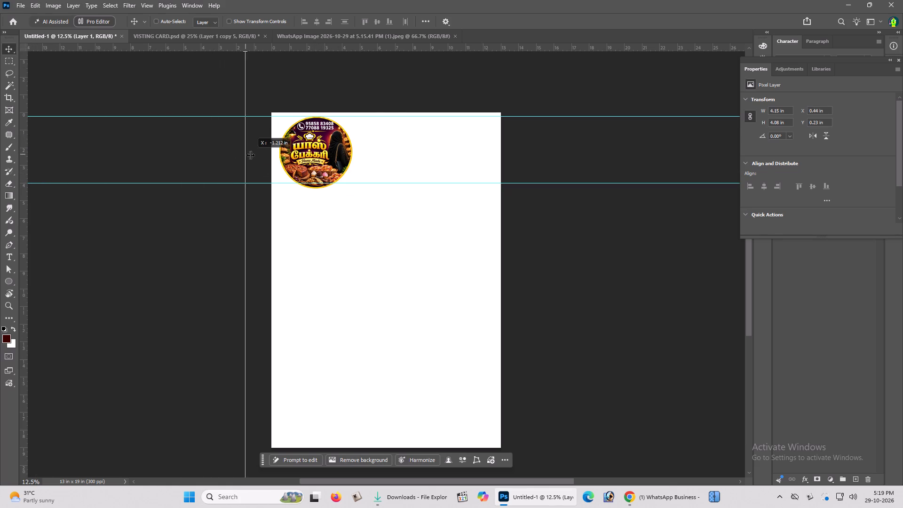
{"action": "left_click_drag", "start_coordinate": [250, 155], "coordinate": [277, 158]}
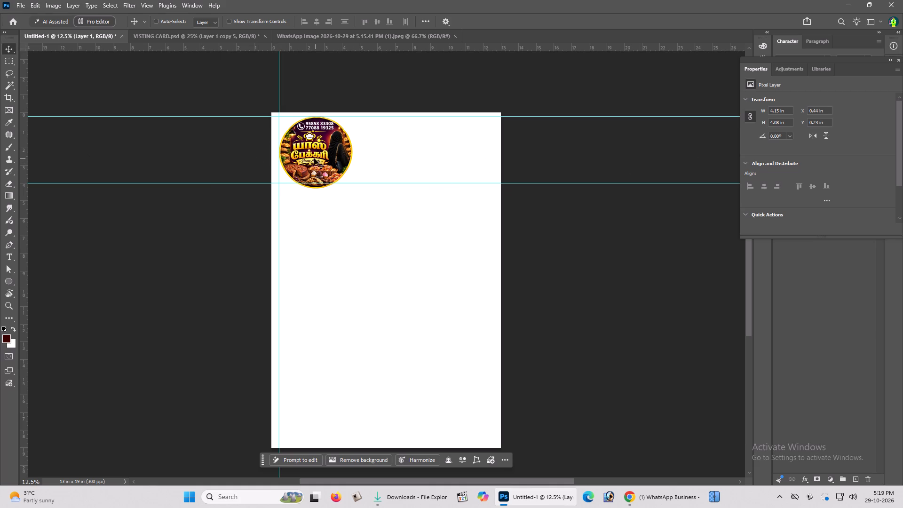
{"action": "left_click", "coordinate": [28, 171]}
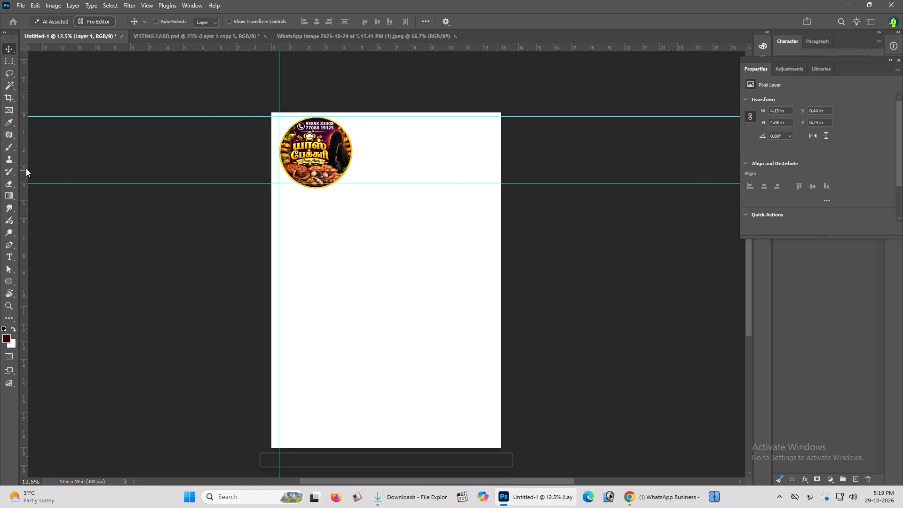
{"action": "left_click_drag", "start_coordinate": [26, 168], "coordinate": [352, 178]}
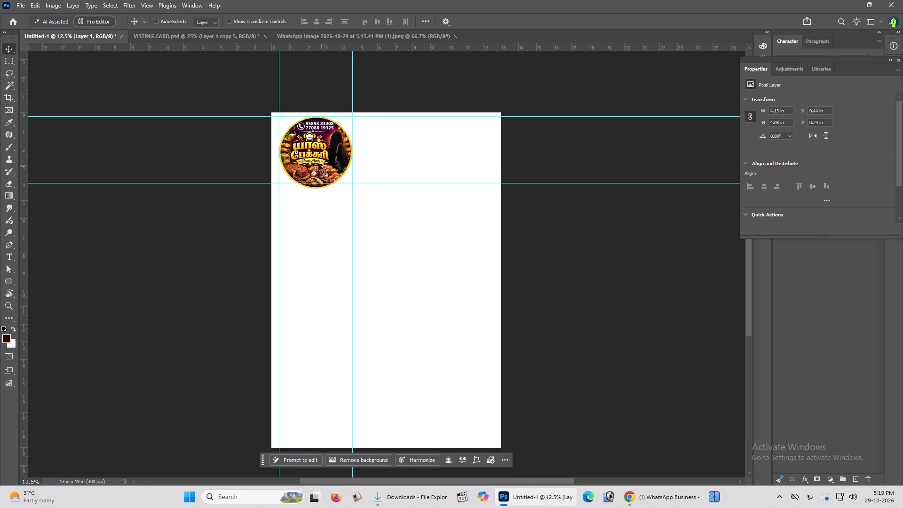
Scale the bakery sticker down to about 3.79 x 3.77 in, keeping its top-left corner fixed and fitting its bottom to the lower guide.
{"action": "right_click", "coordinate": [318, 164]}
{"action": "left_click", "coordinate": [326, 168]}
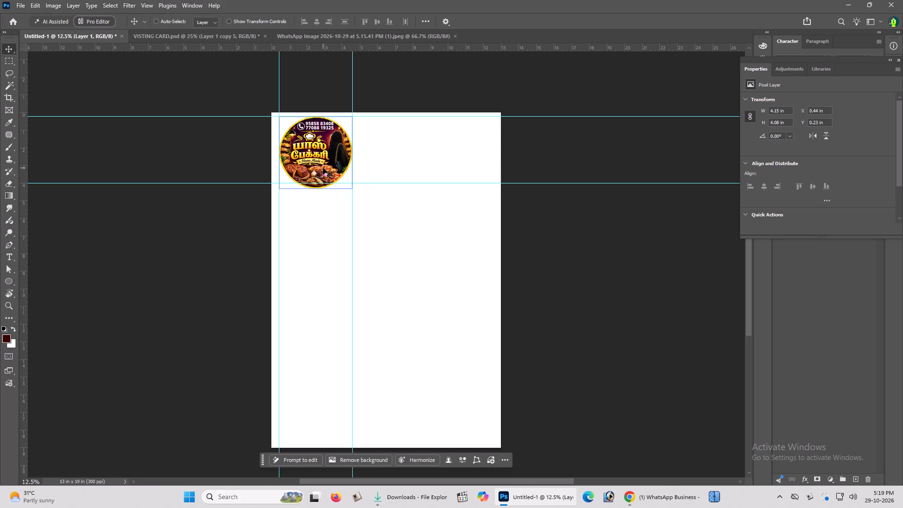
{"action": "key", "text": "ctrl+t"}
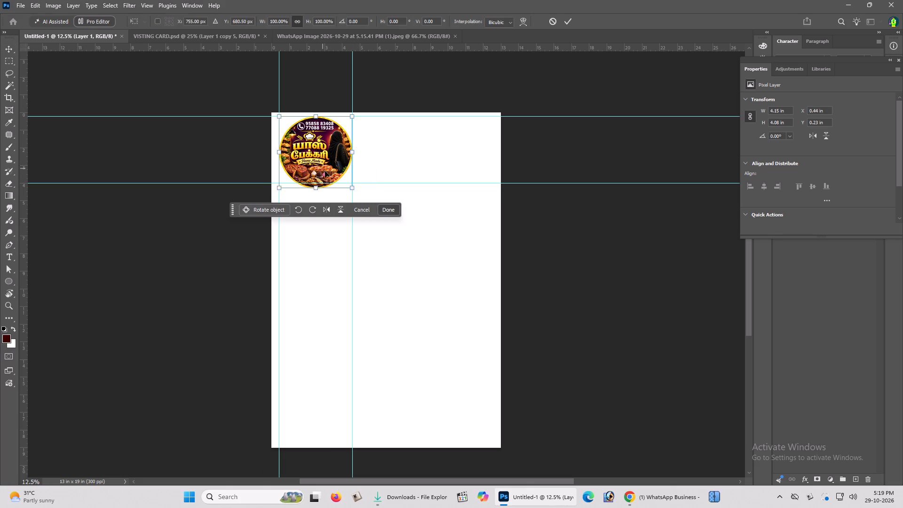
{"action": "left_click_drag", "start_coordinate": [351, 188], "coordinate": [347, 184]}
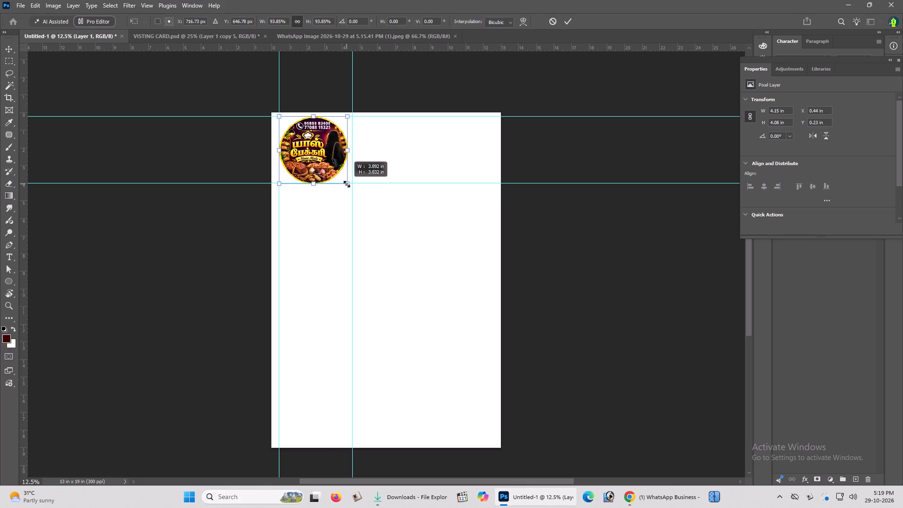
{"action": "left_click_drag", "start_coordinate": [347, 184], "coordinate": [347, 177]}
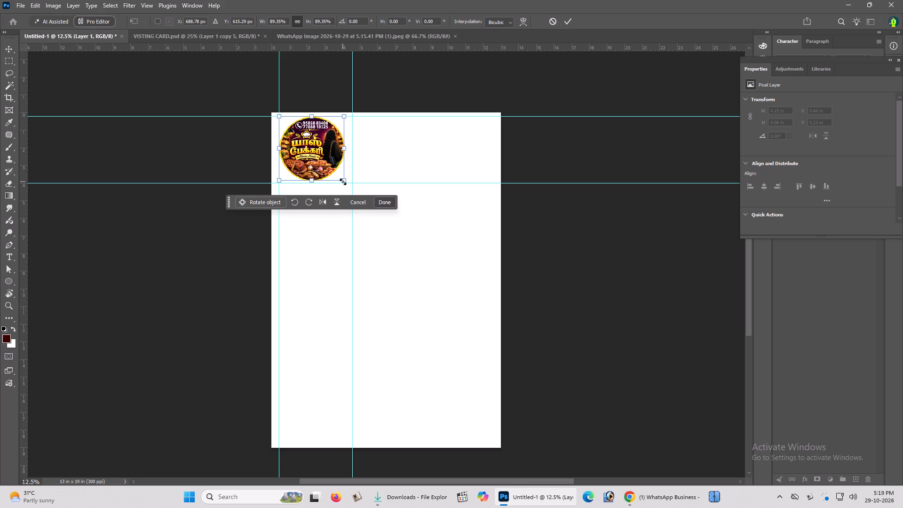
{"action": "key", "text": "Return"}
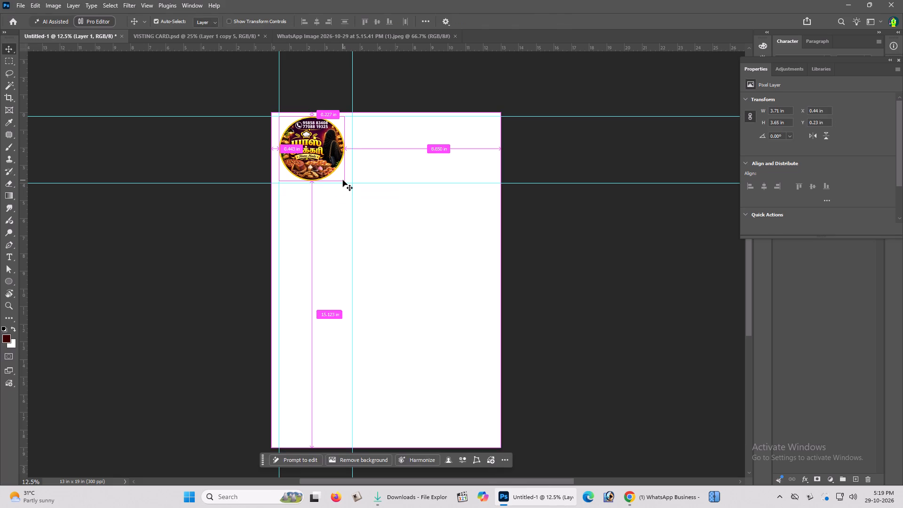
{"action": "key", "text": "ctrl+t"}
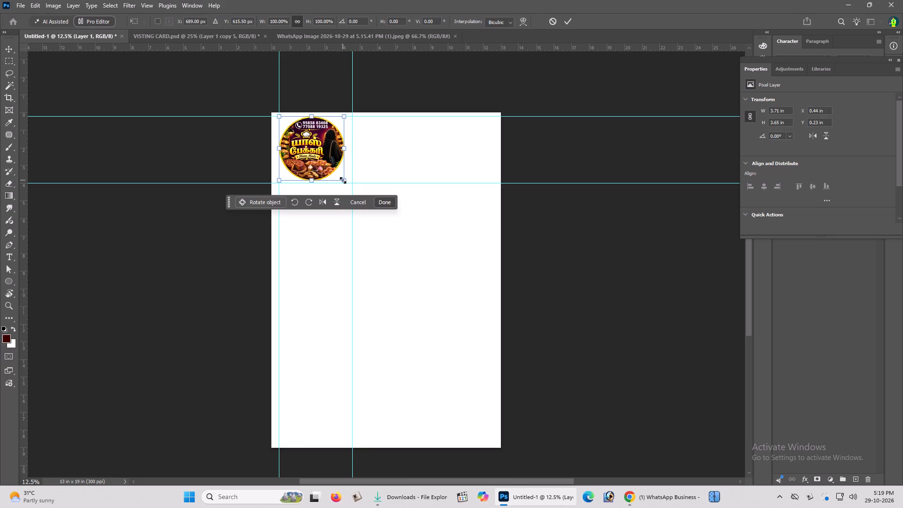
{"action": "left_click", "coordinate": [343, 180], "text": "shift"}
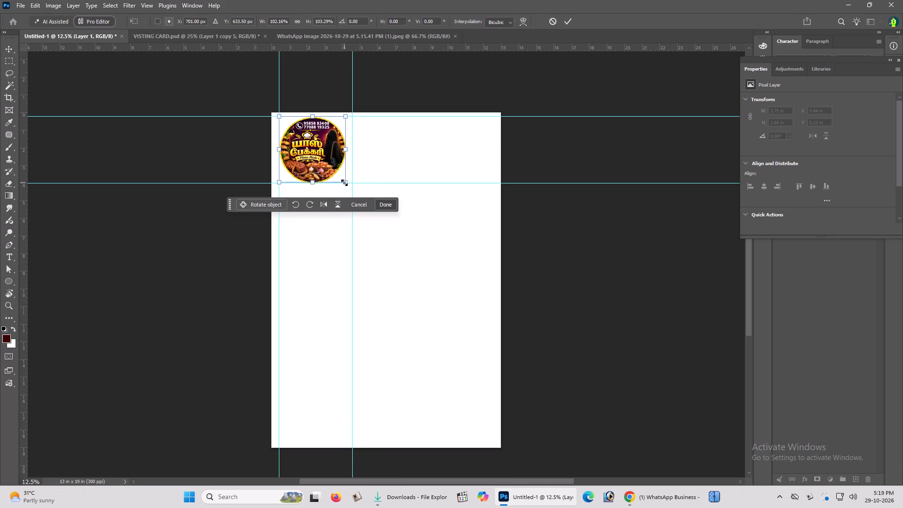
{"action": "key", "text": "Return"}
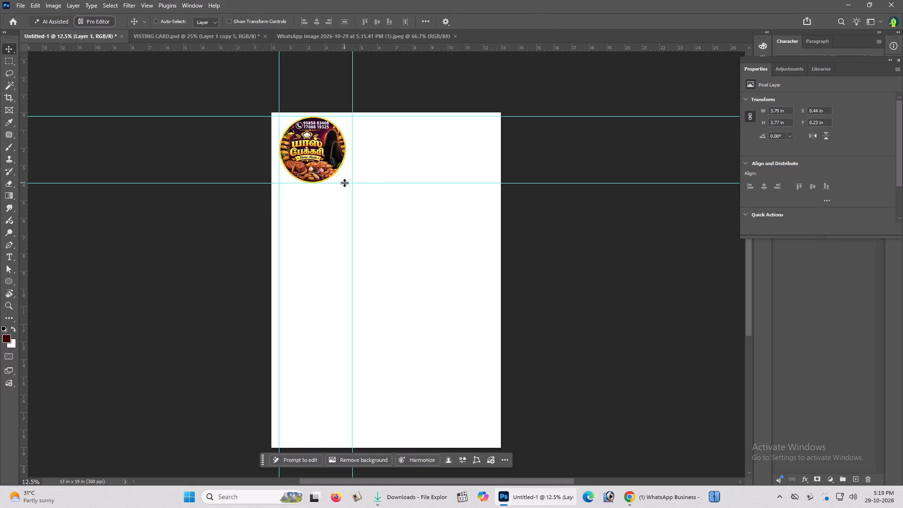
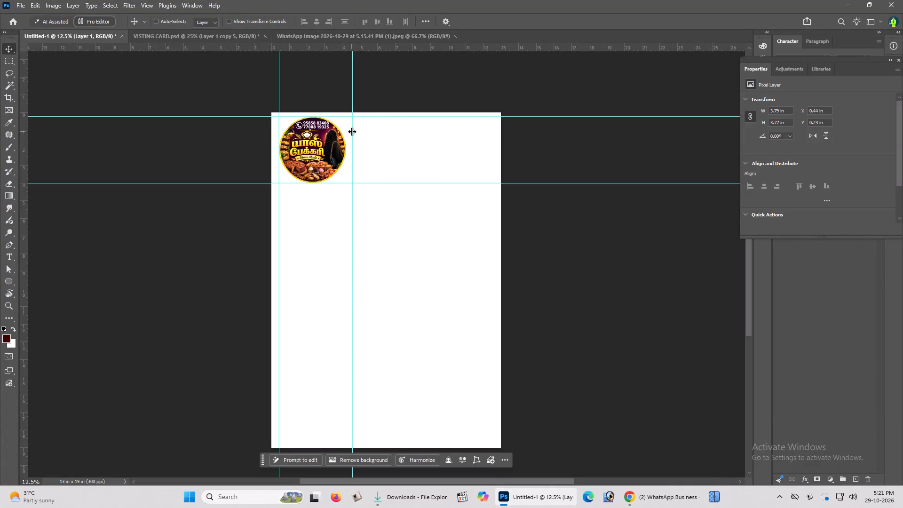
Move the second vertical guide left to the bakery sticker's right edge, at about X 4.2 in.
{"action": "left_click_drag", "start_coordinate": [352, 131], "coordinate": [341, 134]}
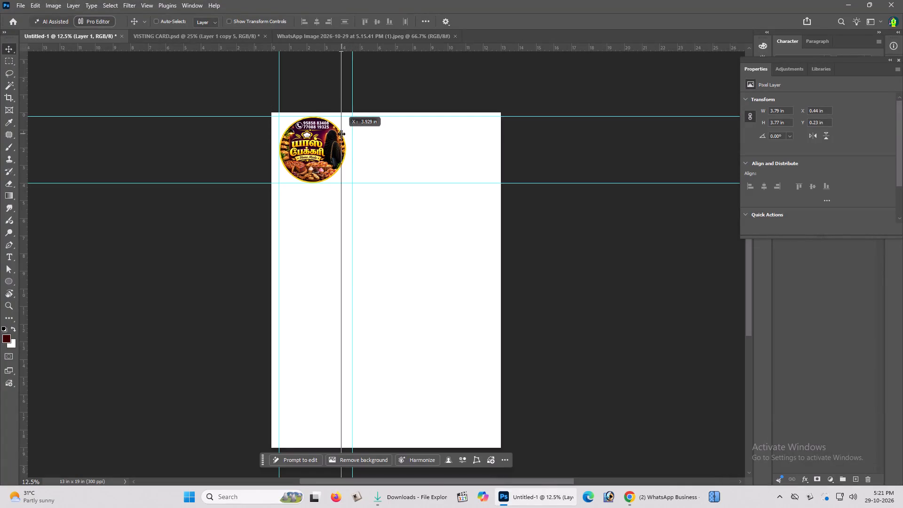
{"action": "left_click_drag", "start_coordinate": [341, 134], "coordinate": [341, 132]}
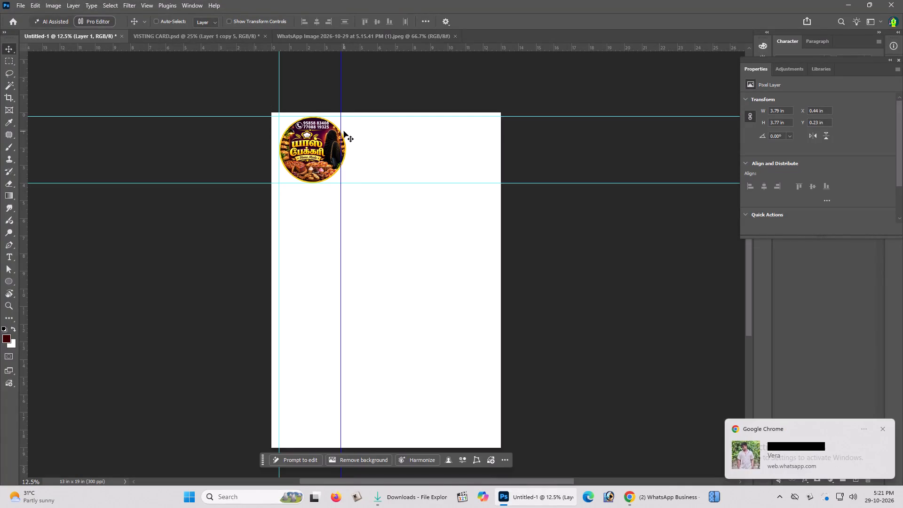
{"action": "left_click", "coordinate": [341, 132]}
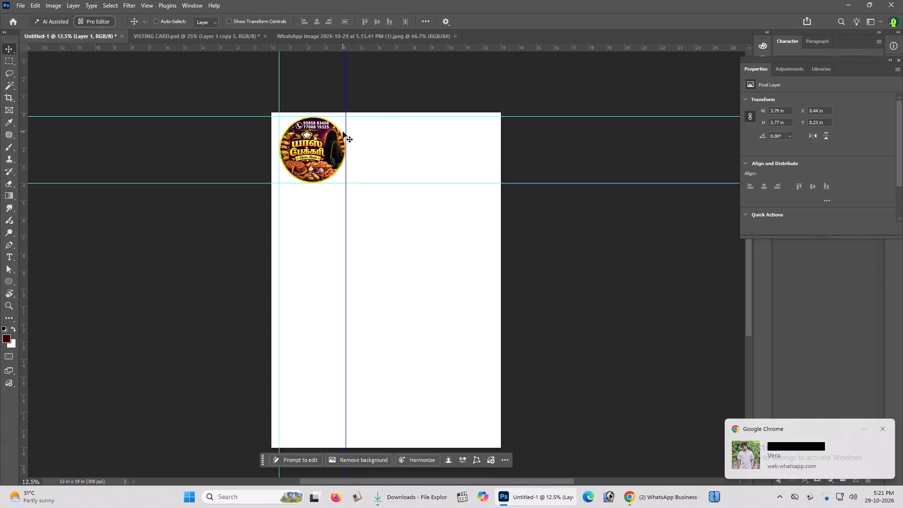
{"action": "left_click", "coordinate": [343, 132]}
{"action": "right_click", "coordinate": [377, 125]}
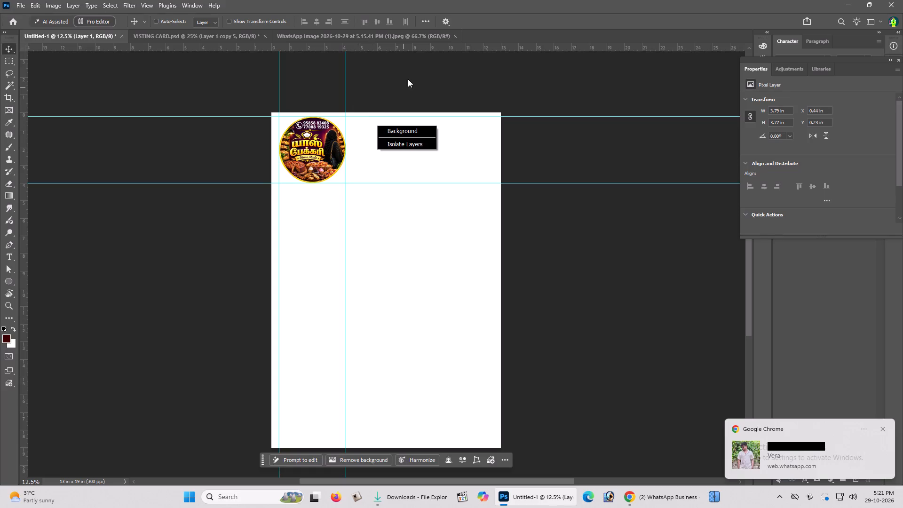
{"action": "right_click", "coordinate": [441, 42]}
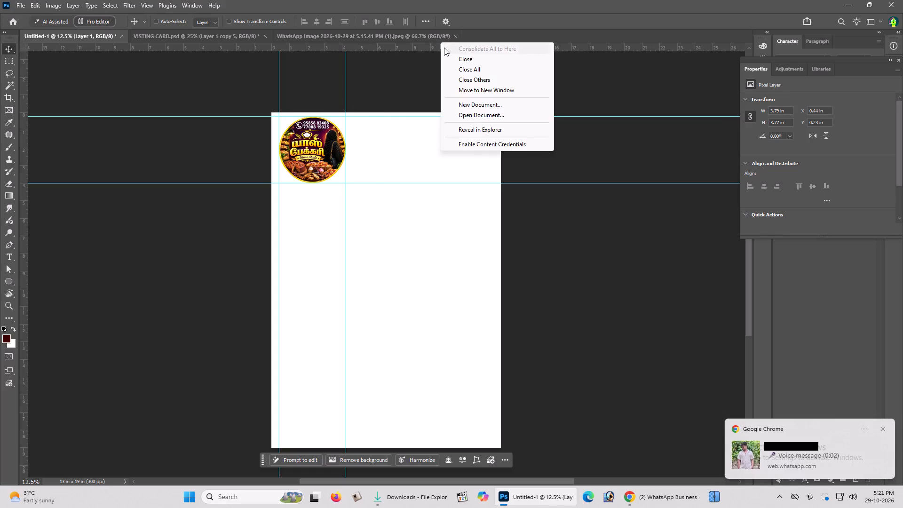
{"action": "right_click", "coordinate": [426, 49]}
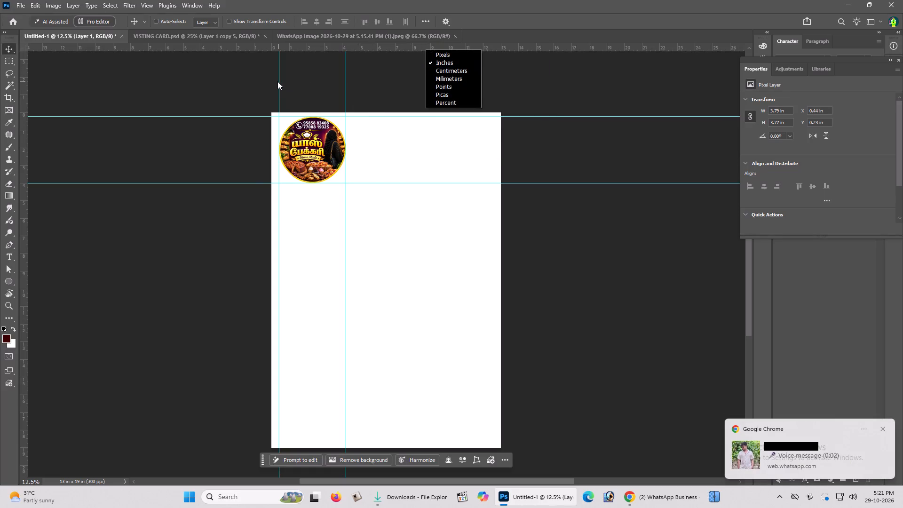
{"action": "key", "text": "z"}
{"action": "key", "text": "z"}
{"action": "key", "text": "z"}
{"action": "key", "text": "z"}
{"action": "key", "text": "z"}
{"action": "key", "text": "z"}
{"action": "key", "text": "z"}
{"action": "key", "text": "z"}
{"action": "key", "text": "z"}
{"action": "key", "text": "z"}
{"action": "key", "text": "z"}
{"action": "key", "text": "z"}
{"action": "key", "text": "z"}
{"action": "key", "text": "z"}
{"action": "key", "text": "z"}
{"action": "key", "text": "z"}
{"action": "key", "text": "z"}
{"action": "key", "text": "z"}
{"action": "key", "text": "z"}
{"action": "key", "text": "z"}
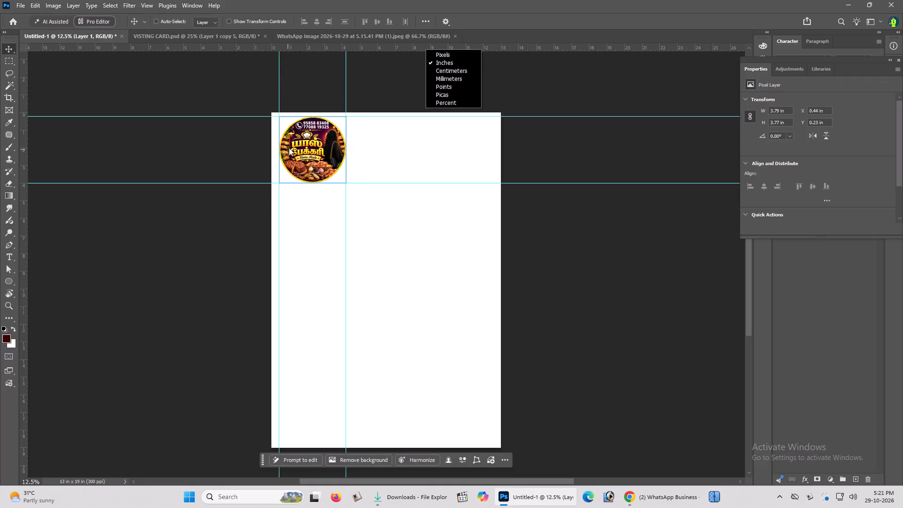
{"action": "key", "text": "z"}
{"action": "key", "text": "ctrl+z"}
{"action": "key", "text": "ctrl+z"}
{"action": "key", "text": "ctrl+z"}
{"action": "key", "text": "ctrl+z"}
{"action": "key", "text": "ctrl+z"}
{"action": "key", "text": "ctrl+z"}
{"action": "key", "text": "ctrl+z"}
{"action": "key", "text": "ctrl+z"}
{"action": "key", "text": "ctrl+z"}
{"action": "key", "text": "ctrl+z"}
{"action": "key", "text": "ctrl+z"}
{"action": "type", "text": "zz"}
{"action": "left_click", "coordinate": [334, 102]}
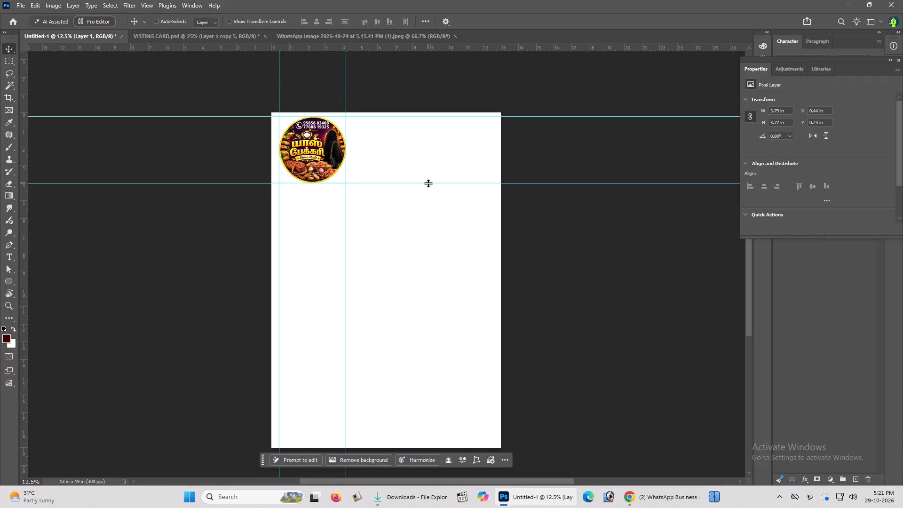
Move the first vertical guide from the bakery sticker's left edge to the page's left edge at X 0 in.
{"action": "key", "text": "z"}
{"action": "left_click", "coordinate": [441, 151]}
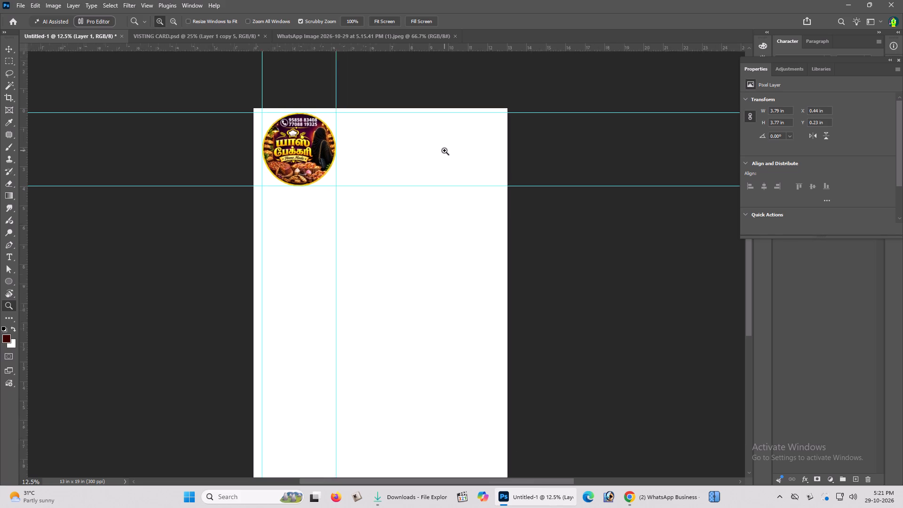
{"action": "left_click", "coordinate": [444, 151]}
{"action": "left_click", "coordinate": [444, 151]}
{"action": "scroll", "coordinate": [447, 153], "scroll_direction": "up", "scroll_amount": 2}
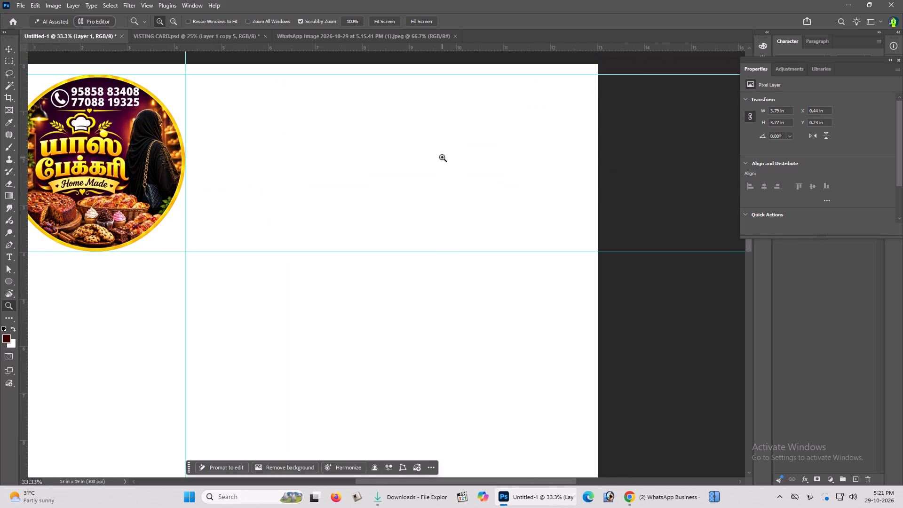
{"action": "left_click_drag", "start_coordinate": [368, 483], "coordinate": [343, 475]}
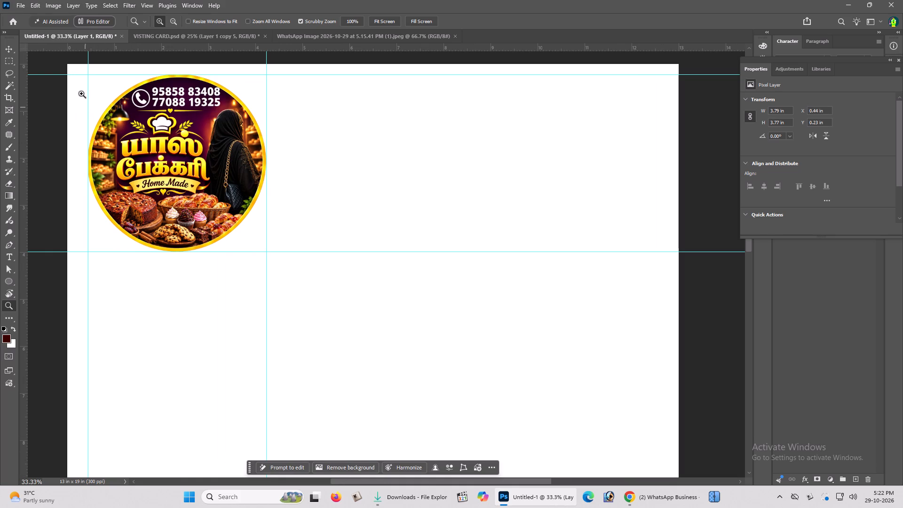
{"action": "left_click", "coordinate": [10, 49]}
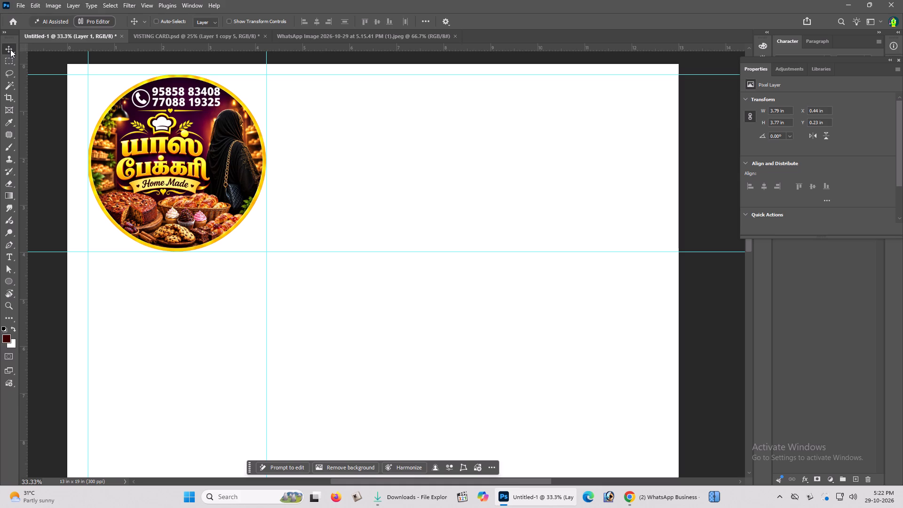
{"action": "left_click_drag", "start_coordinate": [89, 91], "coordinate": [80, 90]}
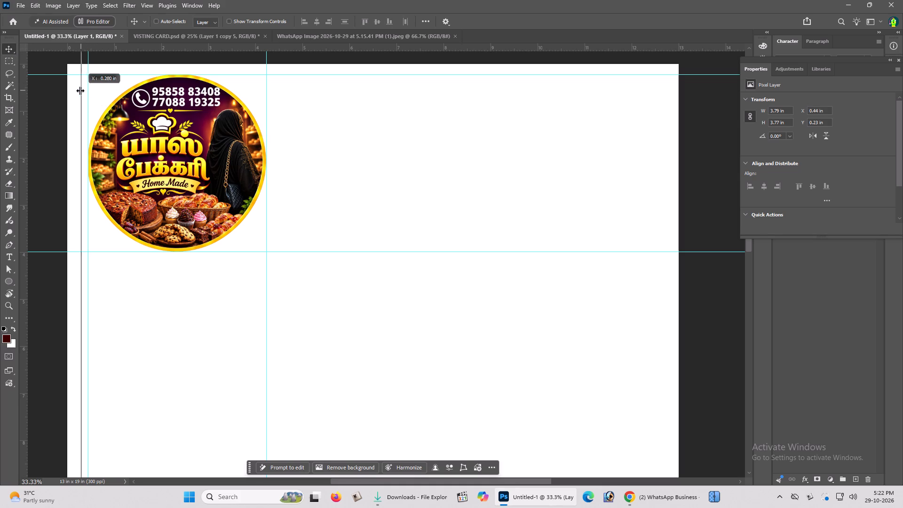
{"action": "left_click_drag", "start_coordinate": [80, 90], "coordinate": [74, 87]}
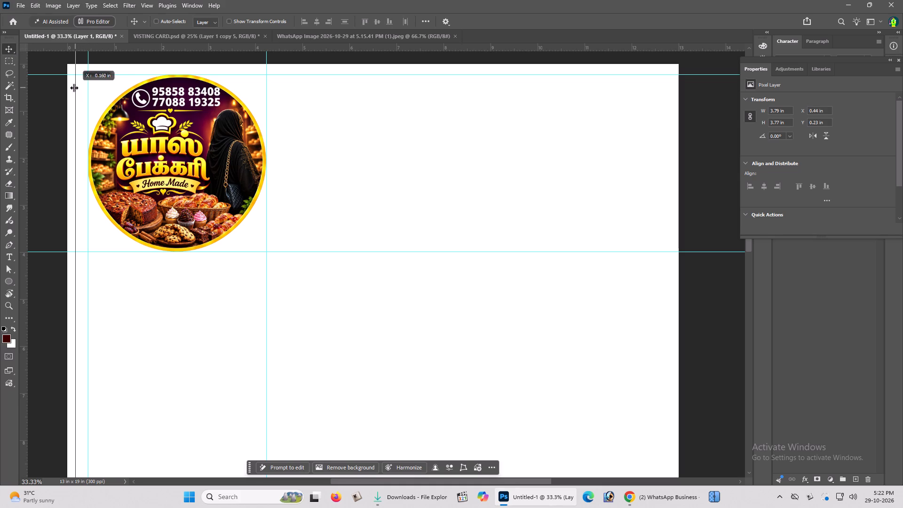
{"action": "left_click_drag", "start_coordinate": [74, 87], "coordinate": [69, 88]}
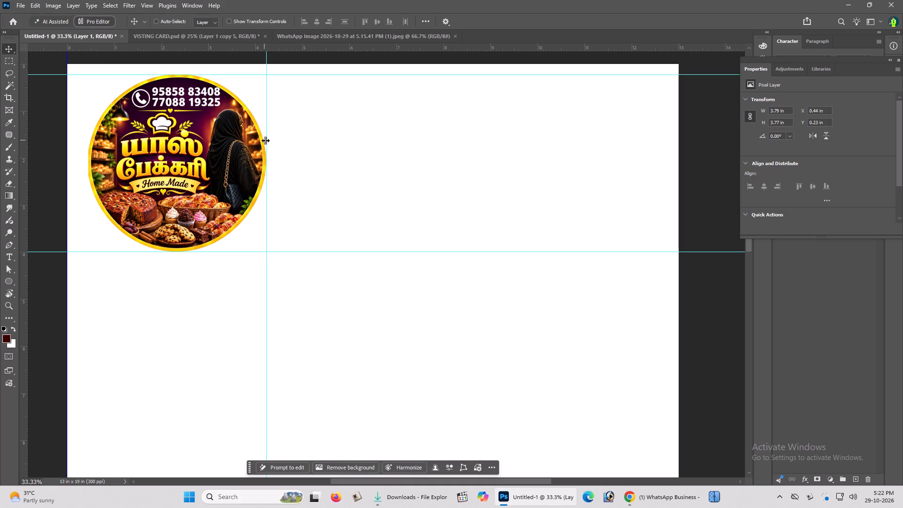
Move the second vertical guide from the bakery sticker's right edge to X 2 in.
{"action": "left_click_drag", "start_coordinate": [266, 135], "coordinate": [238, 135]}
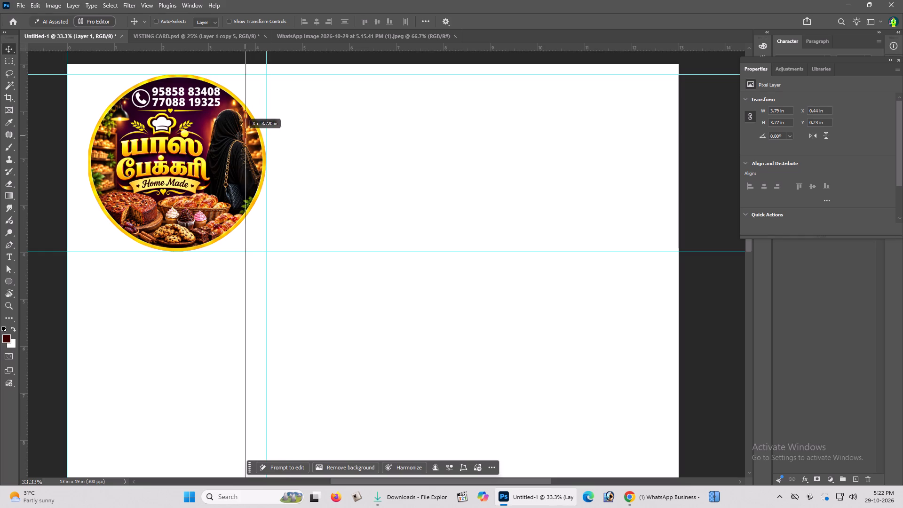
{"action": "left_click_drag", "start_coordinate": [238, 135], "coordinate": [208, 134]}
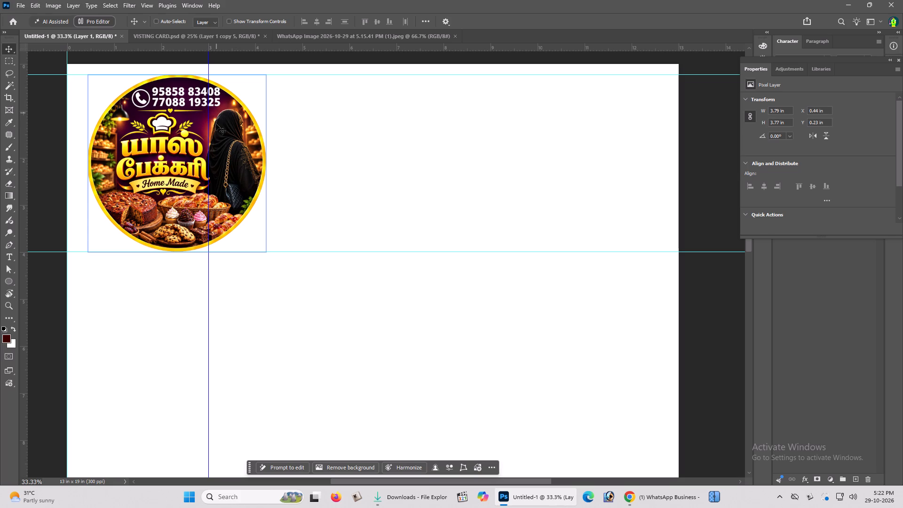
{"action": "left_click_drag", "start_coordinate": [209, 135], "coordinate": [160, 138]}
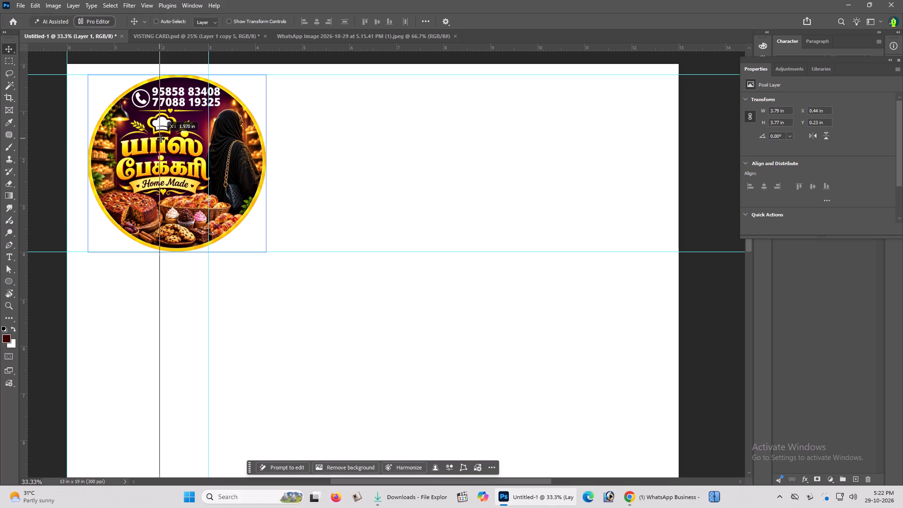
{"action": "left_click_drag", "start_coordinate": [160, 138], "coordinate": [162, 138]}
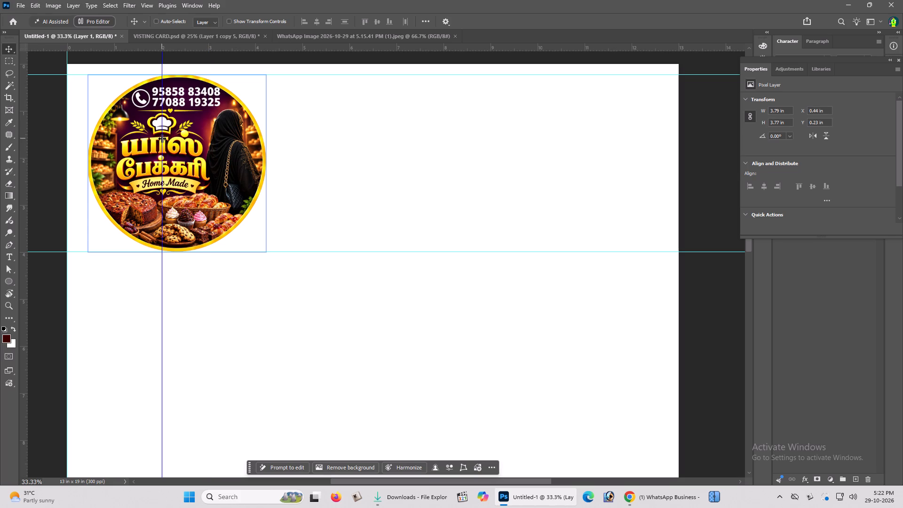
Move the bakery sticker left to X 0.35 in, keeping Y at 0.23 in.
{"action": "right_click", "coordinate": [132, 128]}
{"action": "left_click", "coordinate": [145, 133]}
{"action": "left_click_drag", "start_coordinate": [145, 133], "coordinate": [138, 134]}
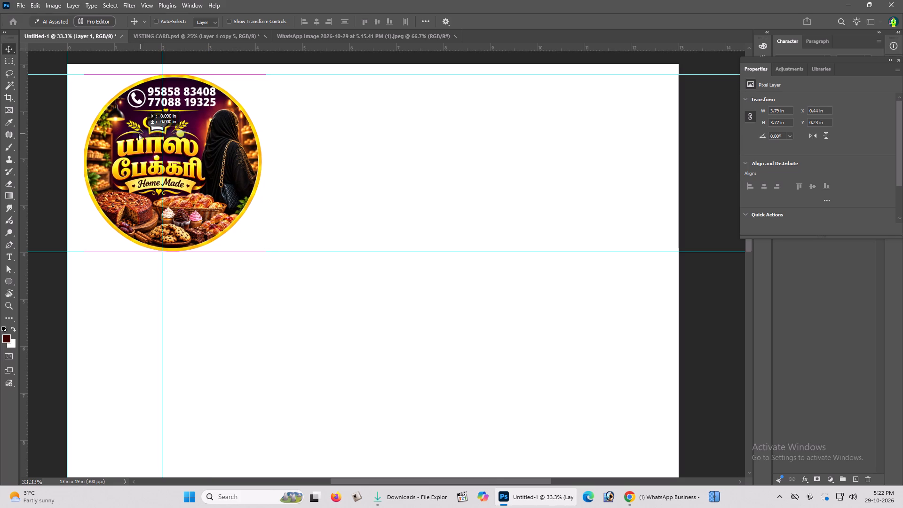
{"action": "left_click_drag", "start_coordinate": [138, 134], "coordinate": [137, 134]}
Scale the bakery sticker down to about 1.66 x 1.65 in from its top-left corner, fitting its right edge to the 2 in guide.
{"action": "key", "text": "ctrl+t"}
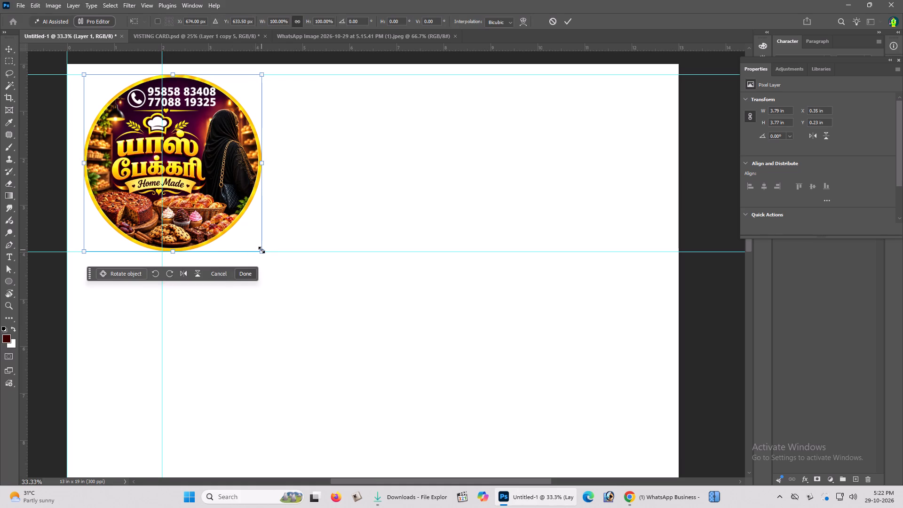
{"action": "left_click_drag", "start_coordinate": [261, 250], "coordinate": [194, 175]}
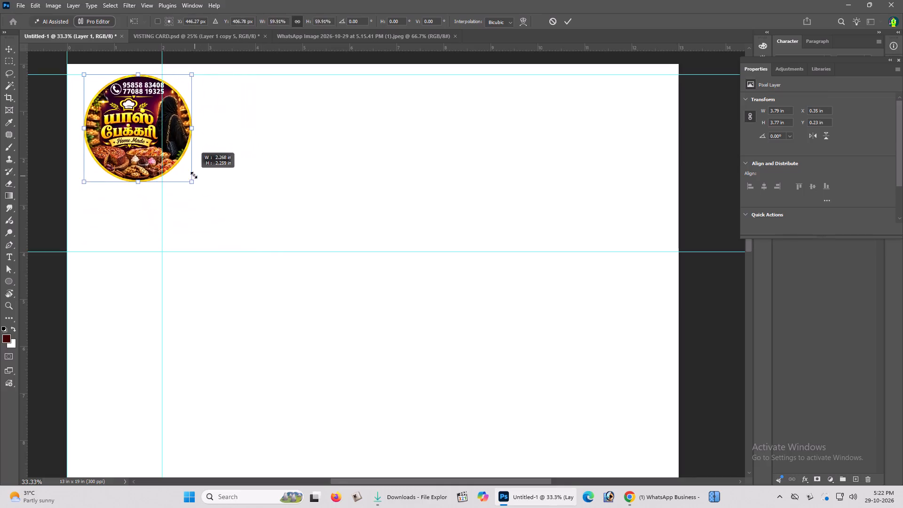
{"action": "left_click_drag", "start_coordinate": [194, 175], "coordinate": [158, 154]}
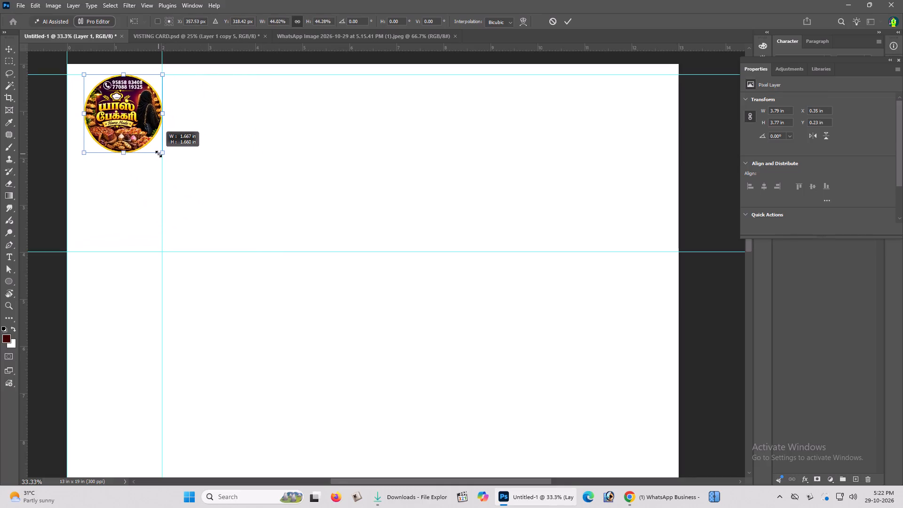
{"action": "left_click_drag", "start_coordinate": [158, 154], "coordinate": [158, 153]}
{"action": "key", "text": "Return"}
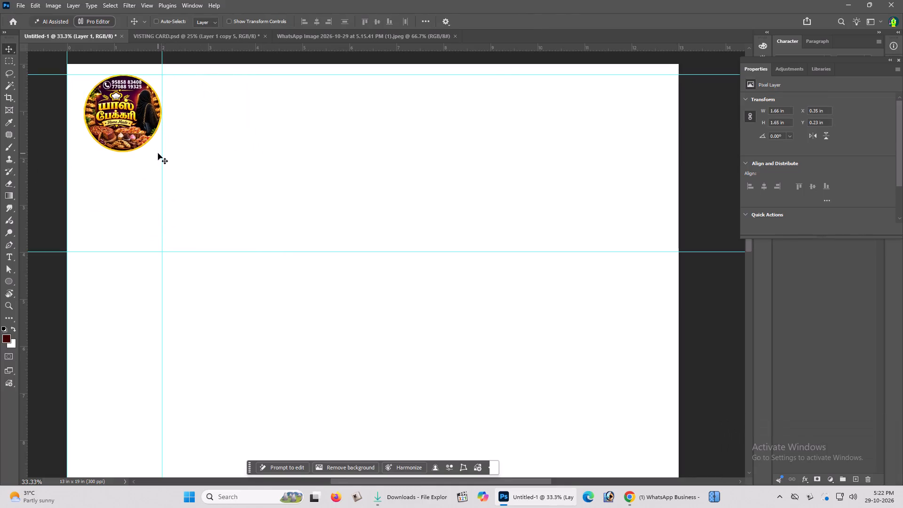
Nudge the bakery sticker vertically to Y 0.24 in, just below the upper horizontal guide.
{"action": "left_click", "coordinate": [178, 251]}
{"action": "key", "text": "Up"}
{"action": "key", "text": "Up"}
{"action": "key", "text": "Up"}
{"action": "key", "text": "Up"}
{"action": "key", "text": "Up"}
{"action": "key", "text": "Up"}
{"action": "key", "text": "Up"}
{"action": "key", "text": "Up"}
{"action": "key", "text": "Up"}
{"action": "key", "text": "Up"}
{"action": "key", "text": "Up"}
{"action": "key", "text": "Up"}
{"action": "key", "text": "Up"}
{"action": "key", "text": "Up"}
{"action": "key", "text": "Up"}
{"action": "key", "text": "Up"}
{"action": "key", "text": "Up"}
{"action": "key", "text": "Up"}
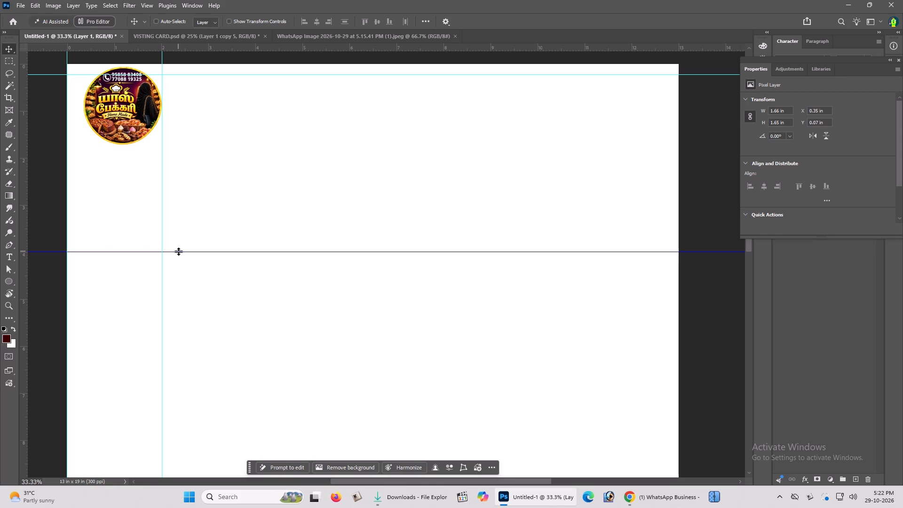
{"action": "key", "text": "Down"}
{"action": "key", "text": "Down"}
{"action": "key", "text": "Down"}
{"action": "key", "text": "Down"}
{"action": "key", "text": "Down"}
{"action": "key", "text": "Down"}
{"action": "key", "text": "Down"}
{"action": "key", "text": "Down"}
{"action": "key", "text": "Down"}
{"action": "key", "text": "Down"}
{"action": "key", "text": "Down"}
{"action": "key", "text": "Down"}
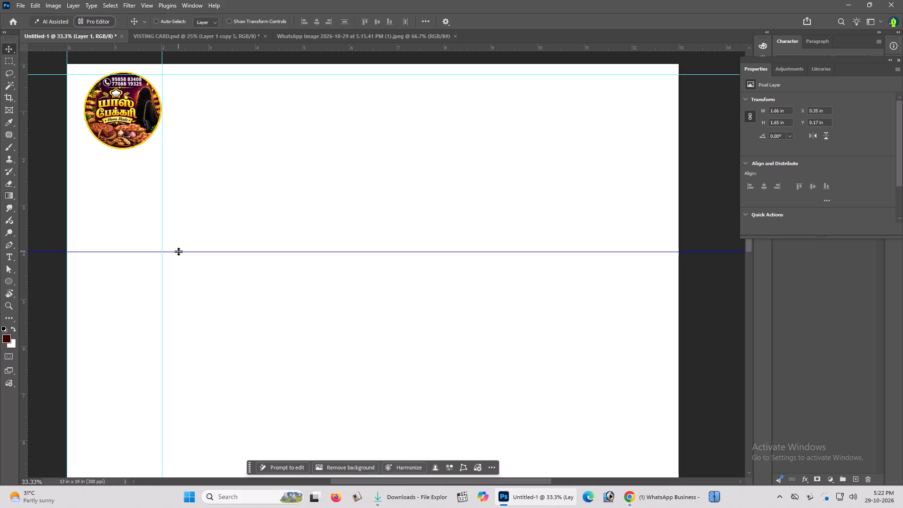
{"action": "key", "text": "Down"}
{"action": "key", "text": "Down"}
{"action": "key", "text": "Down"}
{"action": "key", "text": "Down"}
{"action": "key", "text": "Down"}
{"action": "key", "text": "Down"}
{"action": "key", "text": "Down"}
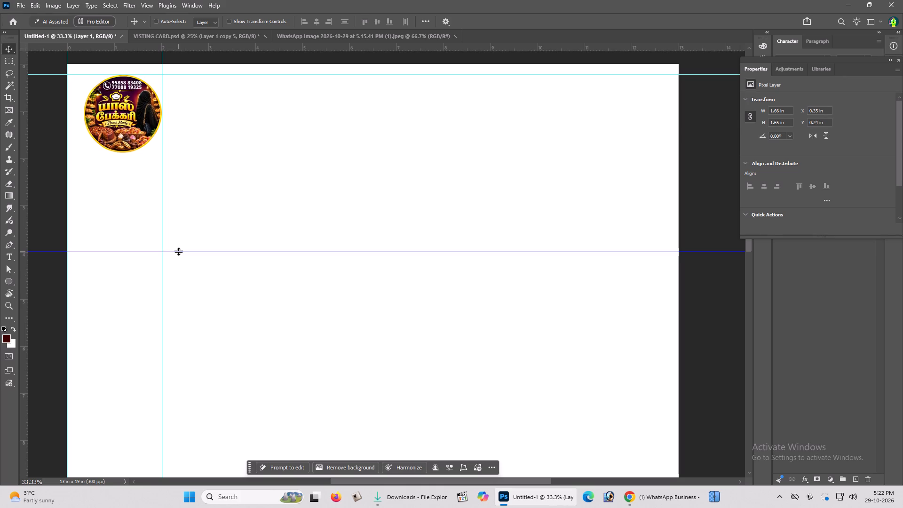
Move the lower horizontal guide up to the bakery sticker's bottom edge, at about Y 1.9 in.
{"action": "left_click_drag", "start_coordinate": [178, 251], "coordinate": [172, 152]}
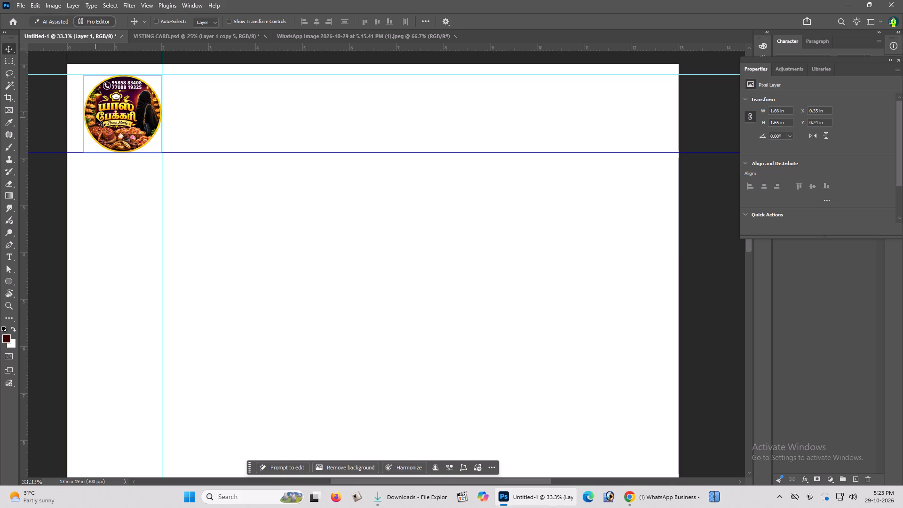
Nudge the bakery sticker left to X 0.05 in, close to the guide on the page's left edge.
{"action": "key", "text": "Left"}
{"action": "key", "text": "Left"}
{"action": "key", "text": "Left"}
{"action": "key", "text": "Left"}
{"action": "key", "text": "Left"}
{"action": "key", "text": "Left"}
{"action": "key", "text": "Left"}
{"action": "key", "text": "Left"}
{"action": "key", "text": "Left"}
{"action": "key", "text": "Left"}
{"action": "key", "text": "Left"}
{"action": "key", "text": "Left"}
{"action": "key", "text": "Left"}
{"action": "key", "text": "Left"}
{"action": "key", "text": "Left"}
{"action": "key", "text": "Left"}
{"action": "key", "text": "Left"}
{"action": "key", "text": "Left"}
{"action": "key", "text": "Left"}
{"action": "key", "text": "Left"}
{"action": "key", "text": "Left"}
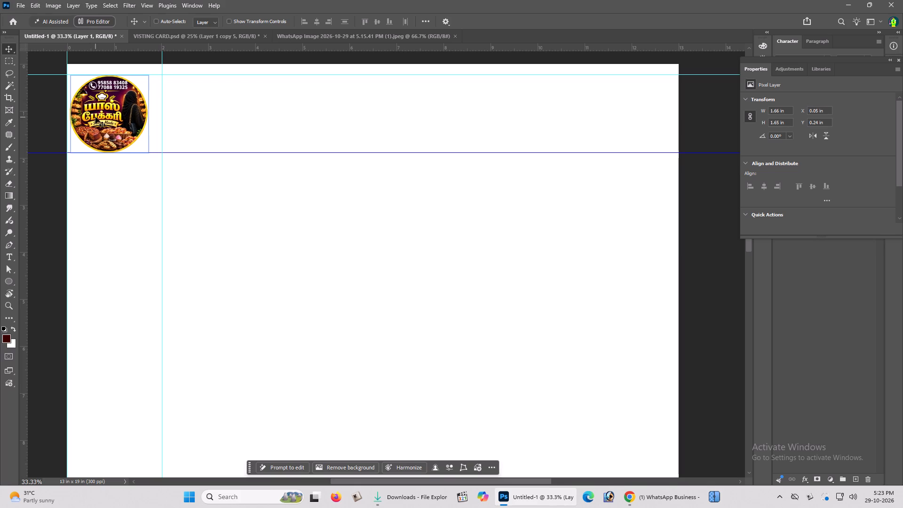
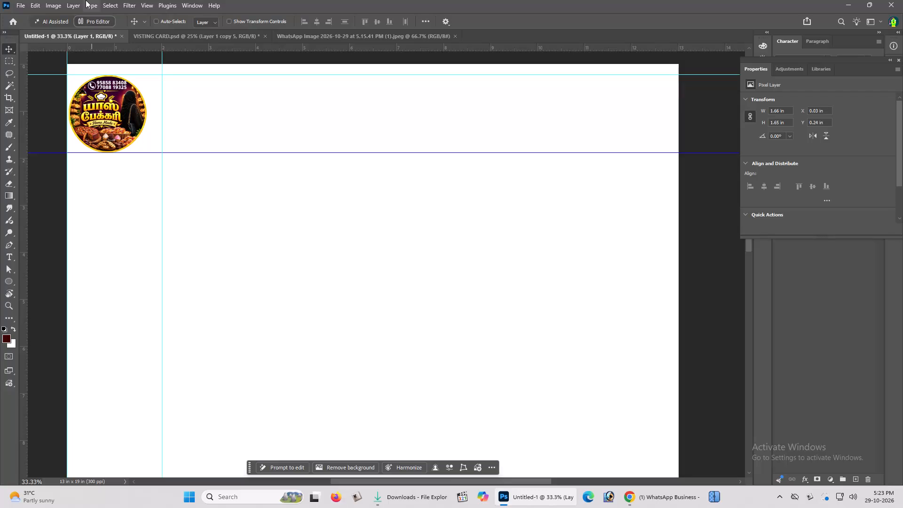
Move the upper horizontal guide up to the page's top edge, at Y 0 in.
{"action": "right_click", "coordinate": [118, 115]}
{"action": "double_click", "coordinate": [130, 120]}
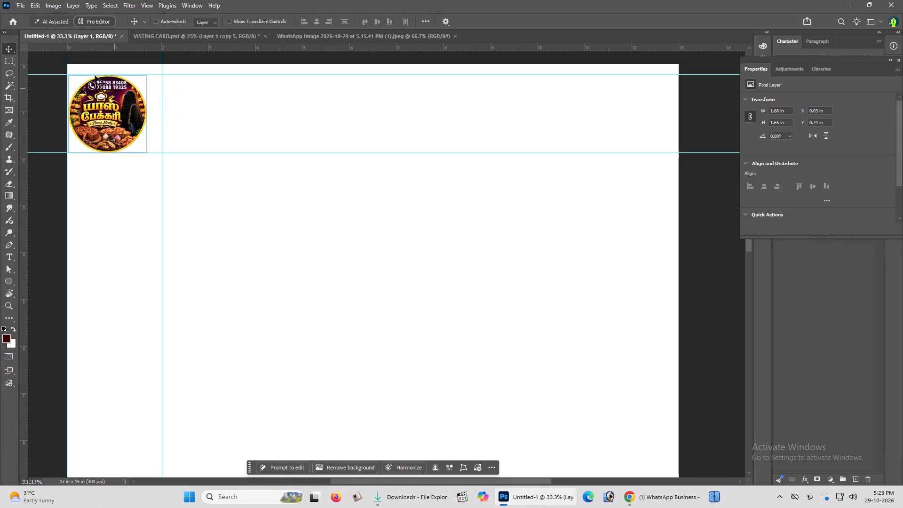
{"action": "left_click_drag", "start_coordinate": [99, 75], "coordinate": [102, 71]}
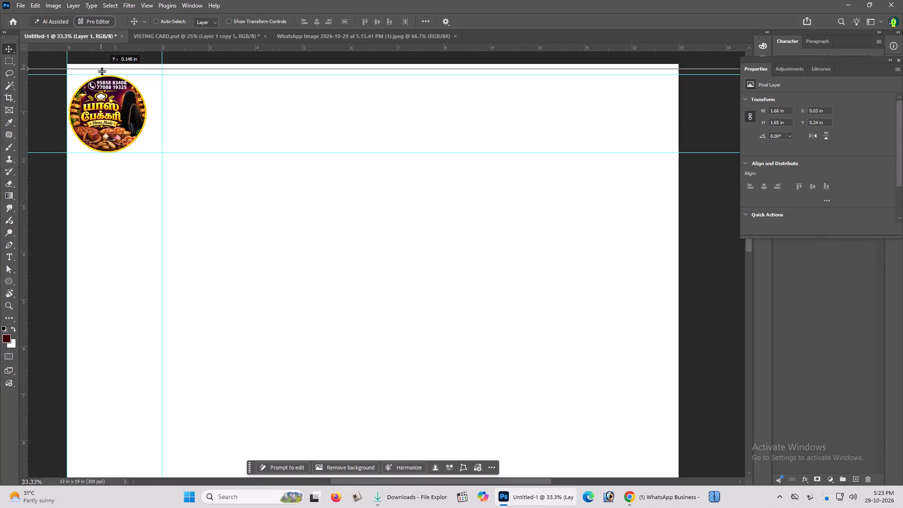
{"action": "left_click_drag", "start_coordinate": [102, 71], "coordinate": [101, 66]}
Move the bakery sticker up against the guide on the page's top edge, at Y 0 in.
{"action": "right_click", "coordinate": [103, 97]}
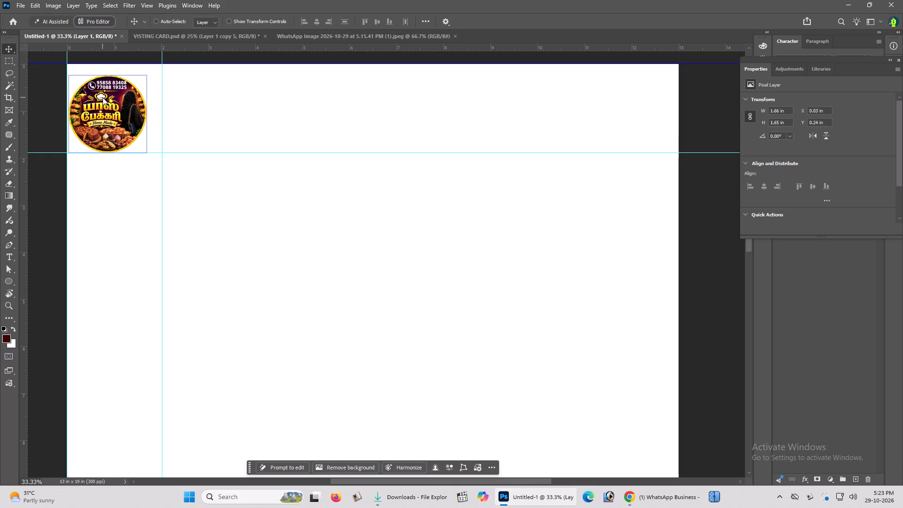
{"action": "left_click", "coordinate": [105, 100]}
{"action": "left_click_drag", "start_coordinate": [105, 100], "coordinate": [104, 89]}
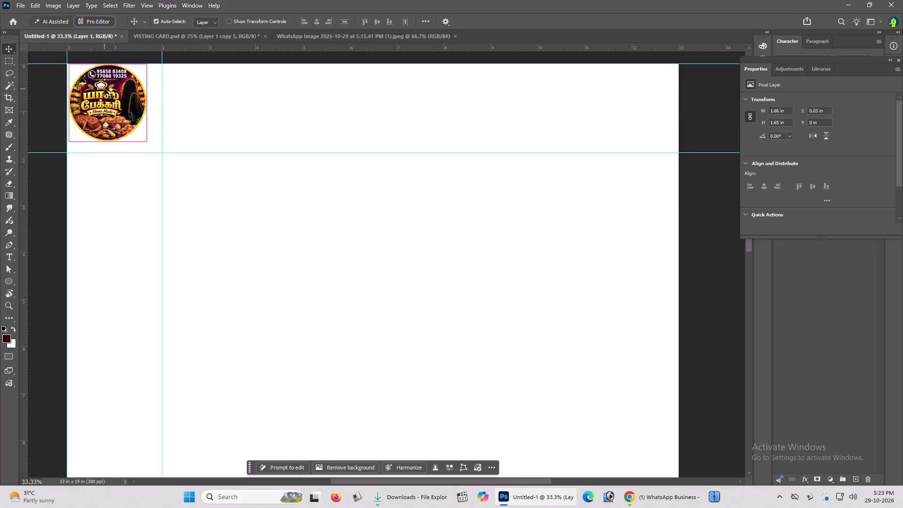
Scale the bakery sticker up from its top-left corner to about 1.97 x 1.96 in, reaching the 2 in vertical guide.
{"action": "key", "text": "ctrl+t"}
{"action": "double_click", "coordinate": [144, 141]}
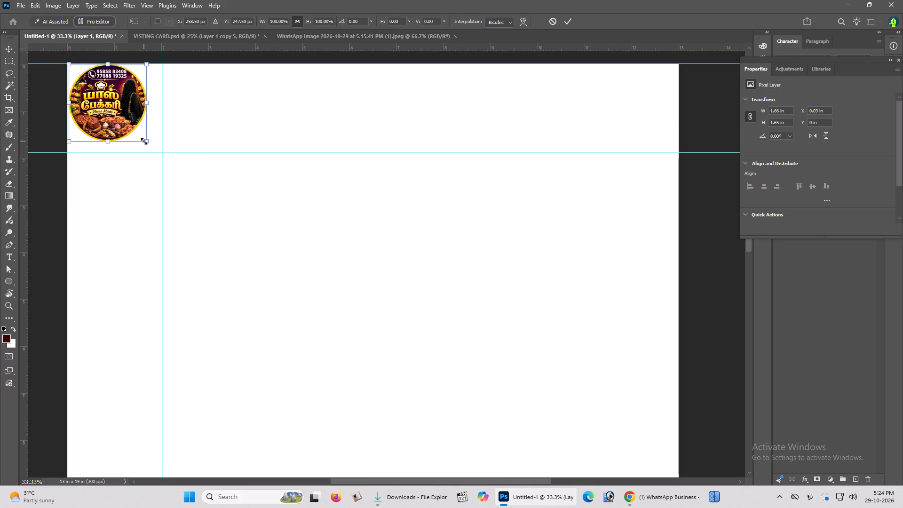
{"action": "left_click_drag", "start_coordinate": [147, 143], "coordinate": [148, 144]}
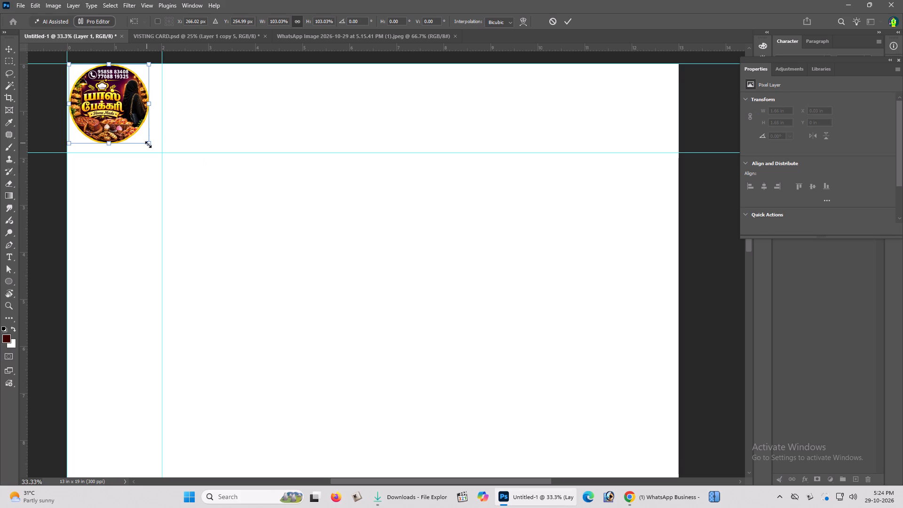
{"action": "left_click_drag", "start_coordinate": [148, 144], "coordinate": [159, 156]}
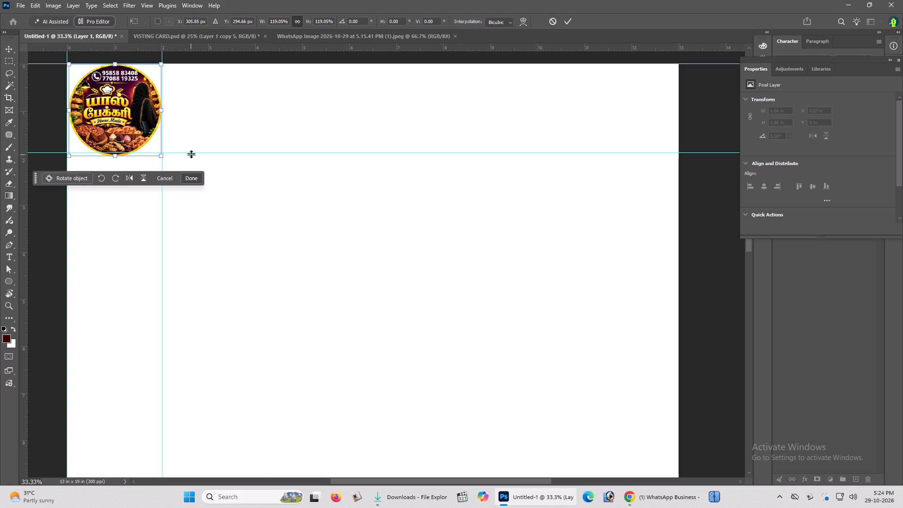
{"action": "key", "text": "Return"}
Move the lower horizontal guide down to the enlarged bakery sticker's bottom edge.
{"action": "left_click_drag", "start_coordinate": [137, 152], "coordinate": [137, 157]}
{"action": "left_click", "coordinate": [137, 157]}
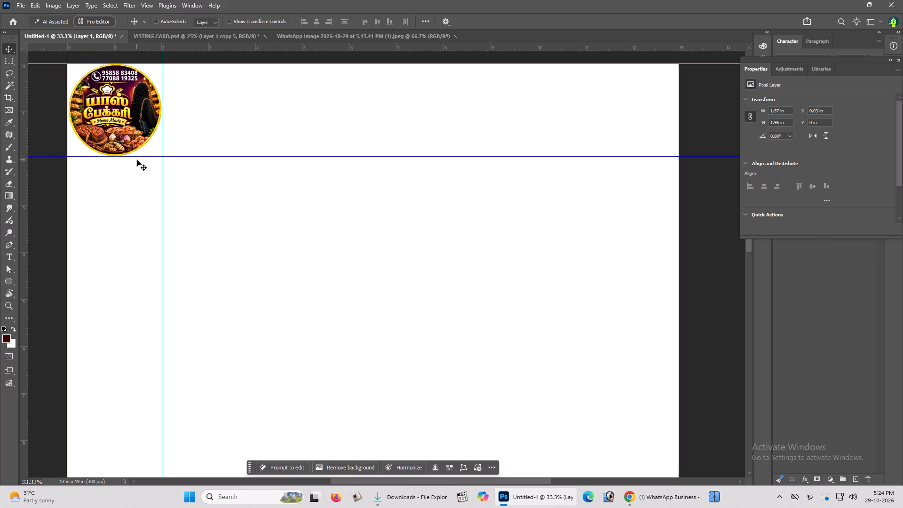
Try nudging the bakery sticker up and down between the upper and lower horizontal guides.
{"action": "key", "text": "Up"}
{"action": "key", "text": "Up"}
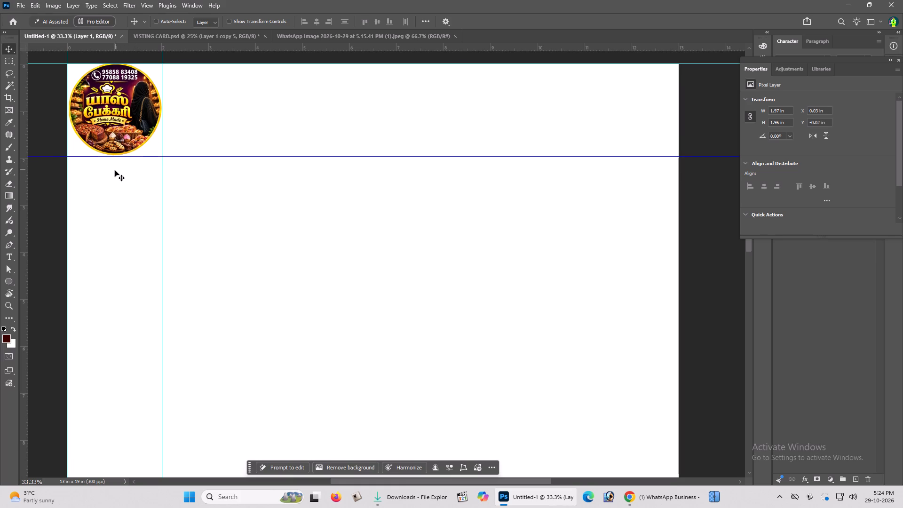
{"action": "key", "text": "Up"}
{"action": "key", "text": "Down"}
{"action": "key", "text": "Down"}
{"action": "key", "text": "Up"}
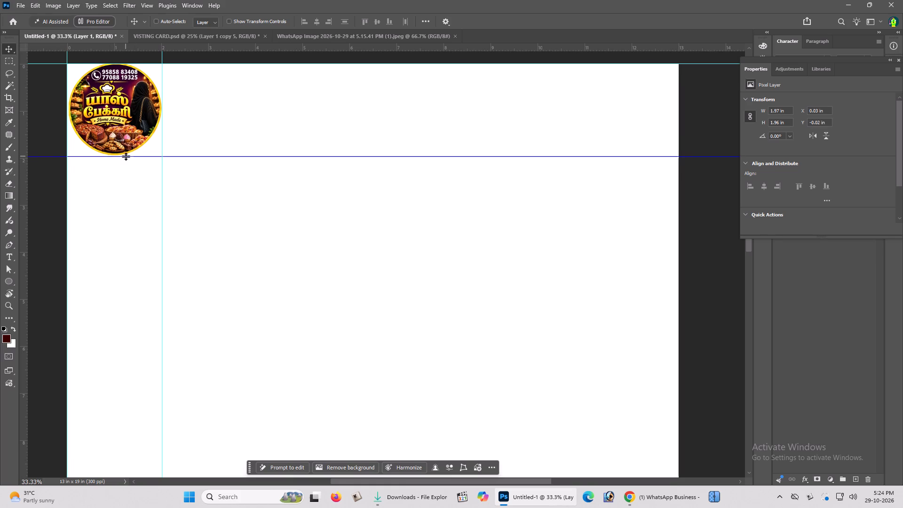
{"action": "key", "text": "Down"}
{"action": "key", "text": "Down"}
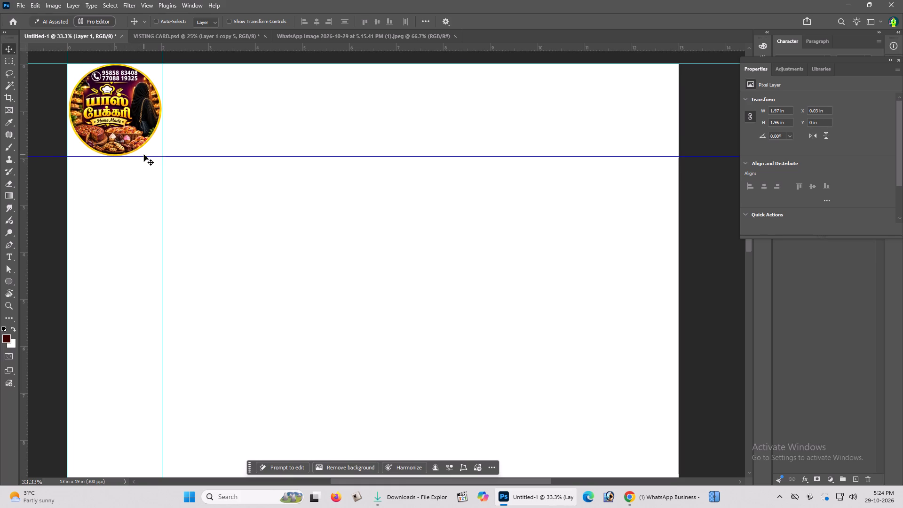
Nudge the bakery sticker left to X 0.02 in, close to the guide on the page's left edge.
{"action": "left_click", "coordinate": [145, 156]}
{"action": "left_click", "coordinate": [144, 157]}
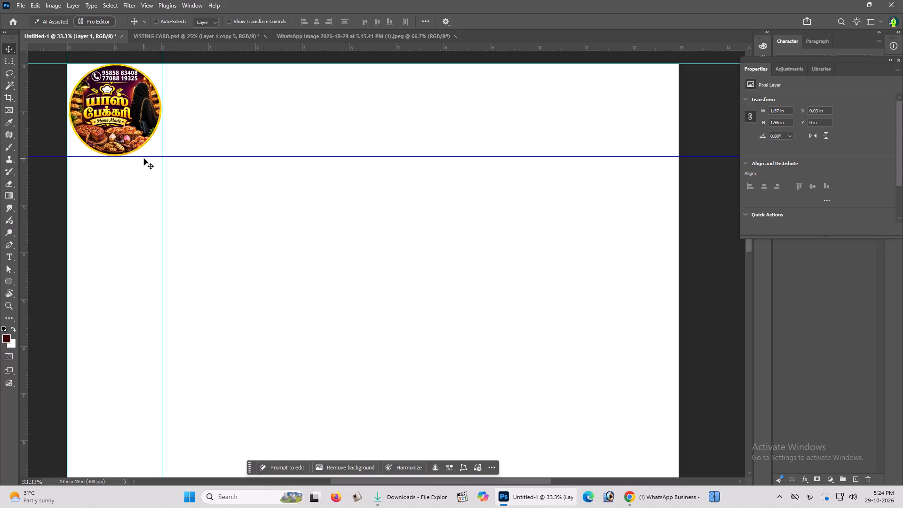
{"action": "left_click", "coordinate": [177, 157]}
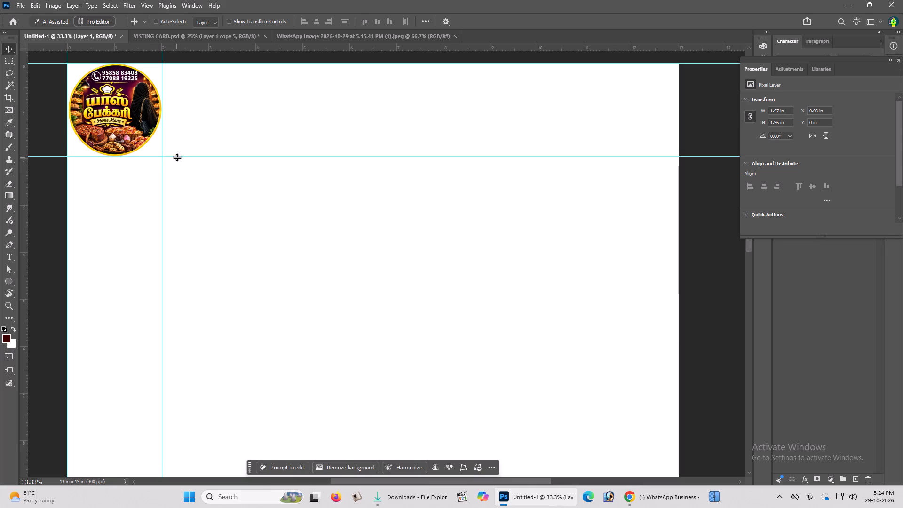
{"action": "left_click", "coordinate": [177, 159]}
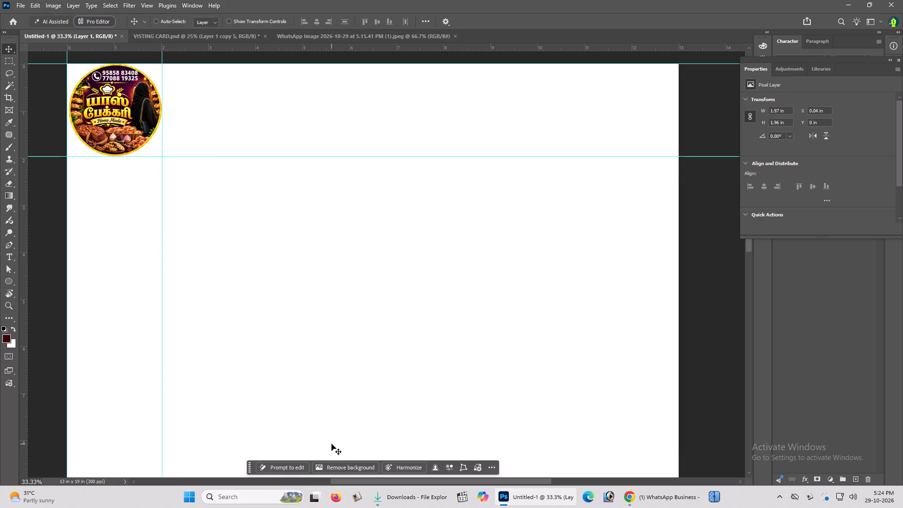
{"action": "key", "text": "Left"}
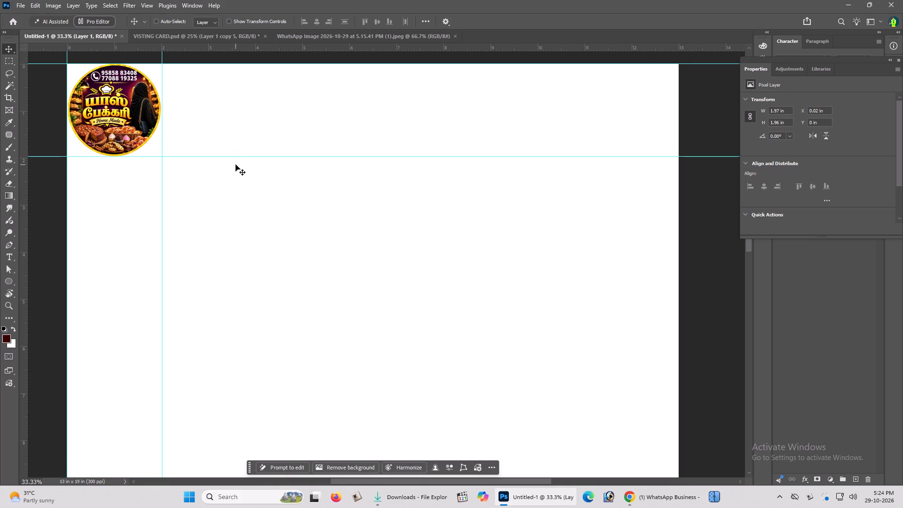
Shift the vertical guide near X 2 in slightly left to meet the bakery sticker's right edge.
{"action": "left_click", "coordinate": [161, 168]}
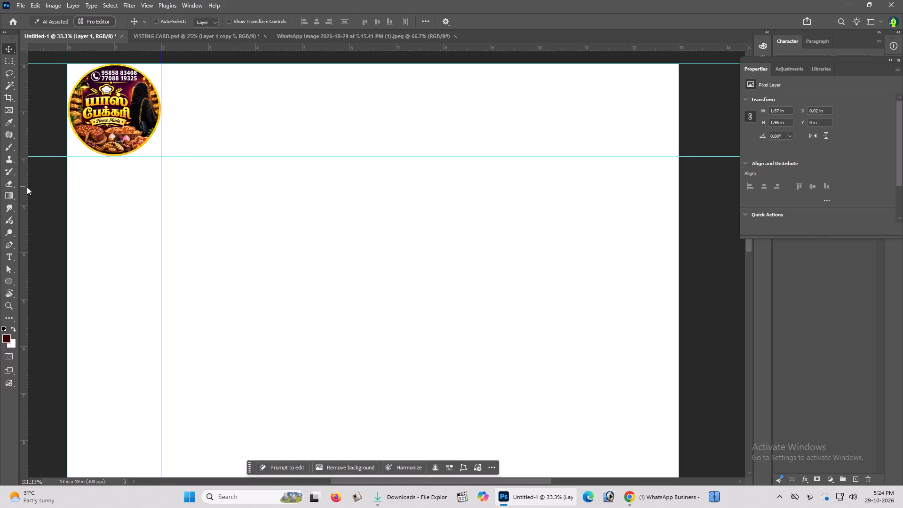
Add vertical guides at about X 4, 6, 8 and 10 in to mark the sticker columns.
{"action": "left_click_drag", "start_coordinate": [27, 187], "coordinate": [253, 214]}
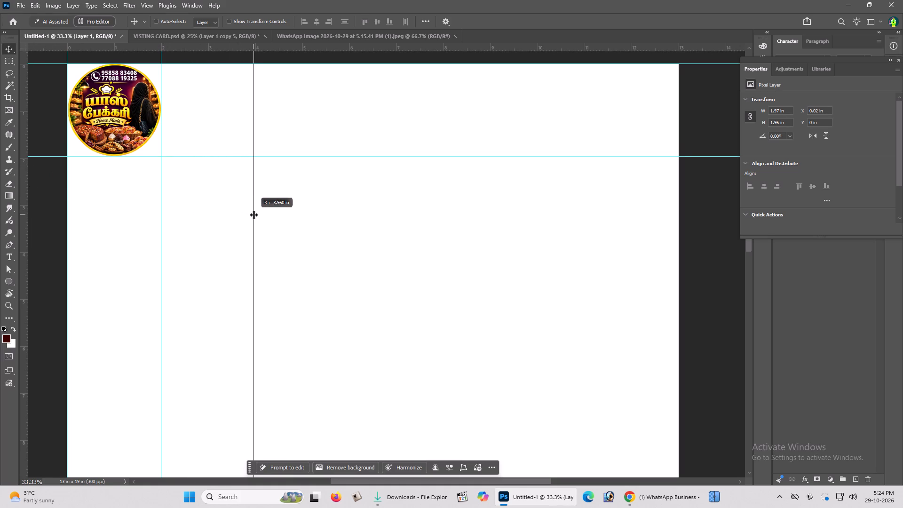
{"action": "left_click_drag", "start_coordinate": [253, 214], "coordinate": [259, 215]}
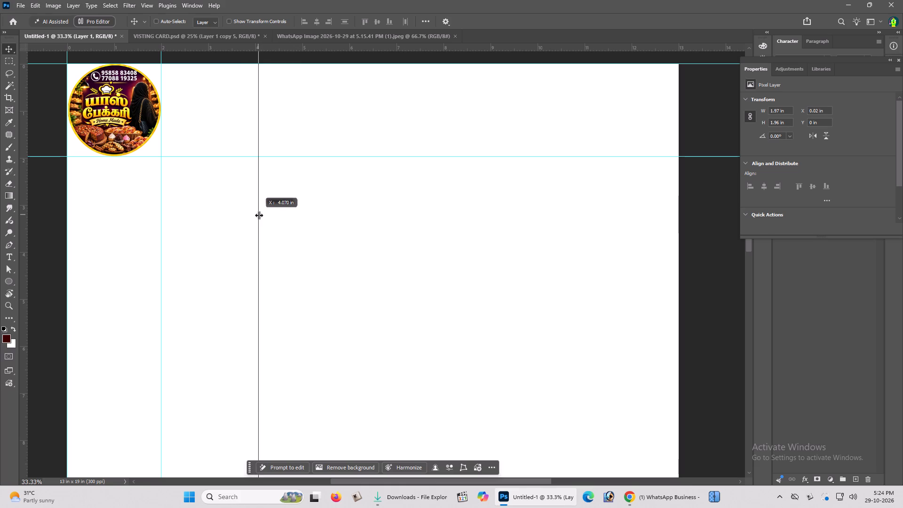
{"action": "left_click_drag", "start_coordinate": [259, 215], "coordinate": [255, 216]}
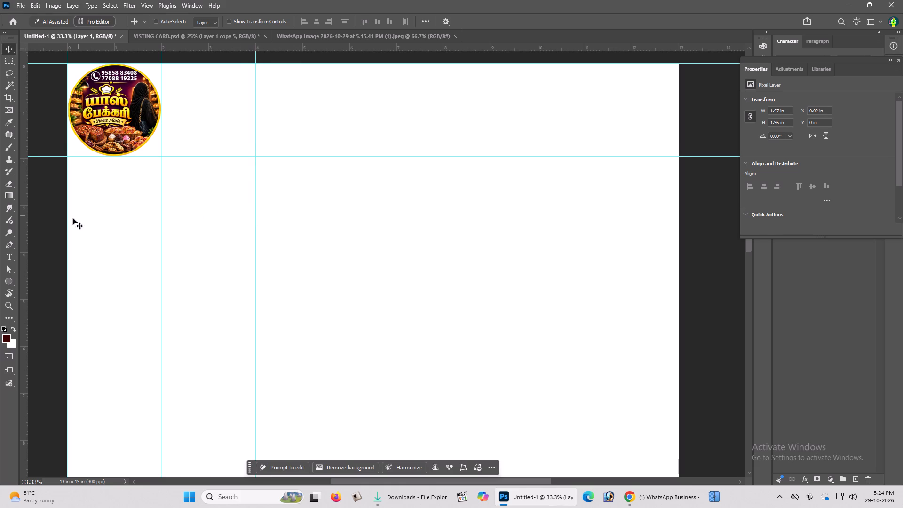
{"action": "left_click_drag", "start_coordinate": [27, 222], "coordinate": [32, 222]}
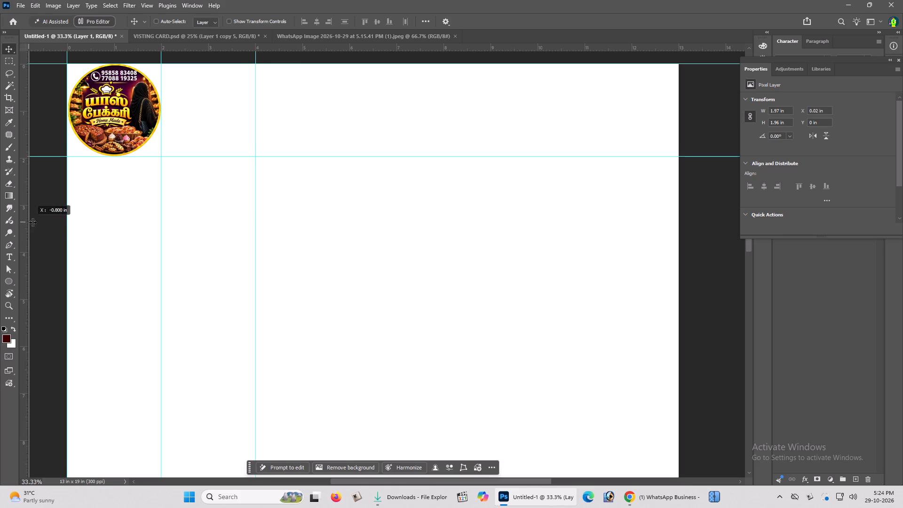
{"action": "left_click_drag", "start_coordinate": [32, 222], "coordinate": [352, 245]}
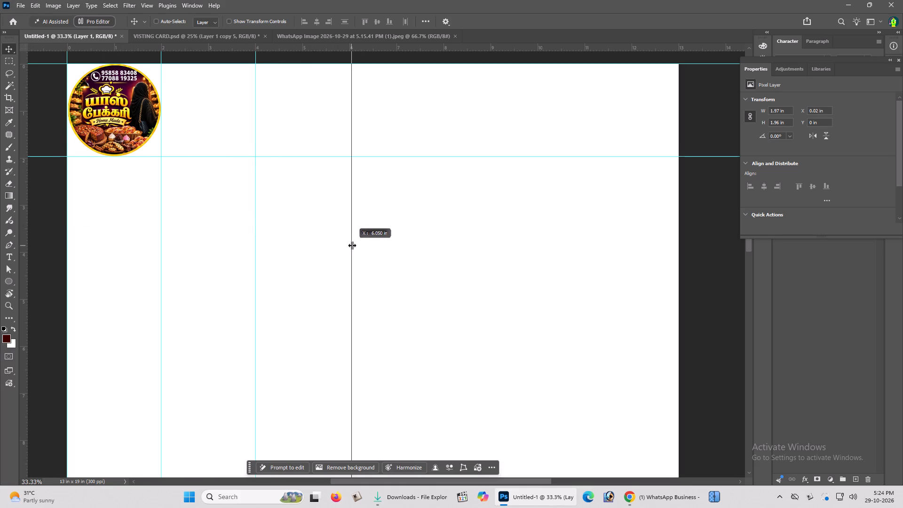
{"action": "left_click_drag", "start_coordinate": [352, 245], "coordinate": [349, 246]}
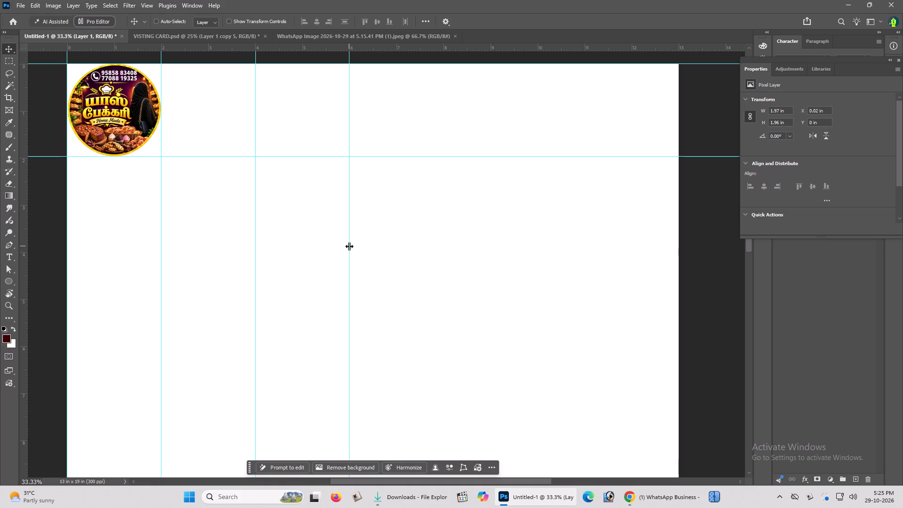
{"action": "left_click", "coordinate": [348, 246]}
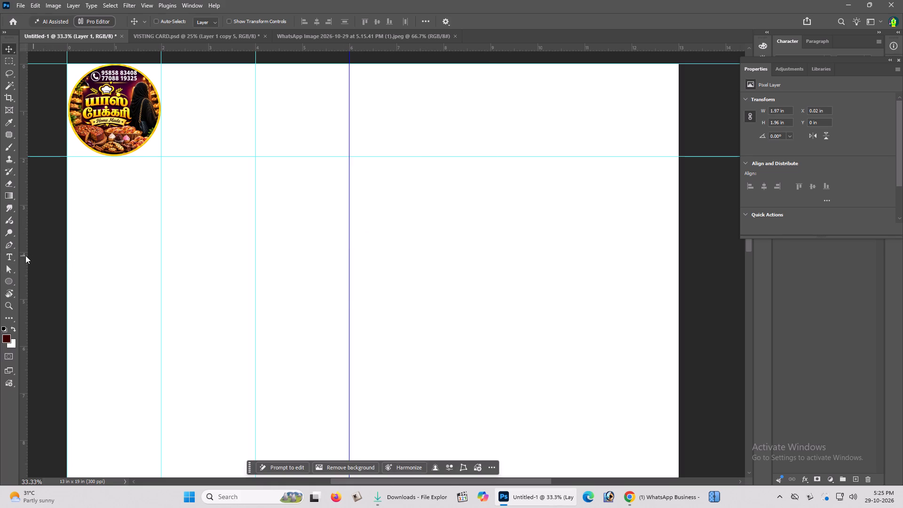
{"action": "left_click_drag", "start_coordinate": [25, 242], "coordinate": [390, 247]}
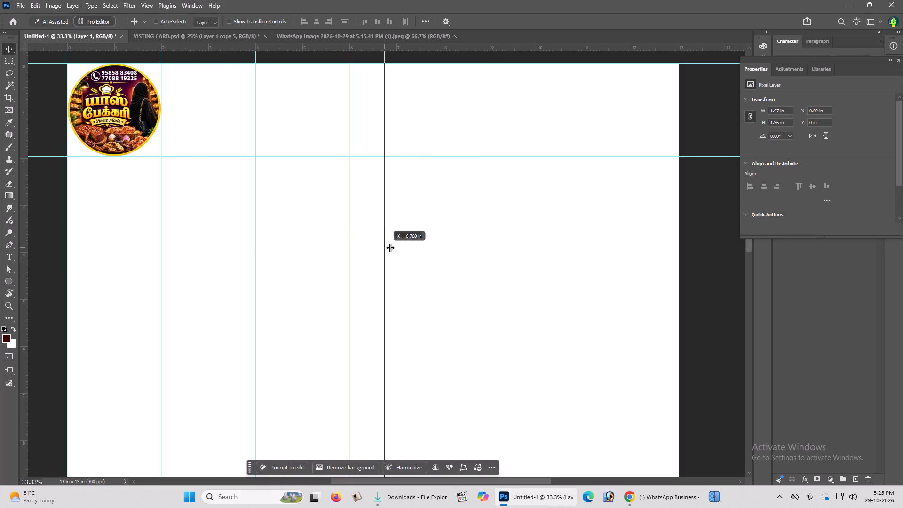
{"action": "left_click_drag", "start_coordinate": [390, 247], "coordinate": [444, 245]}
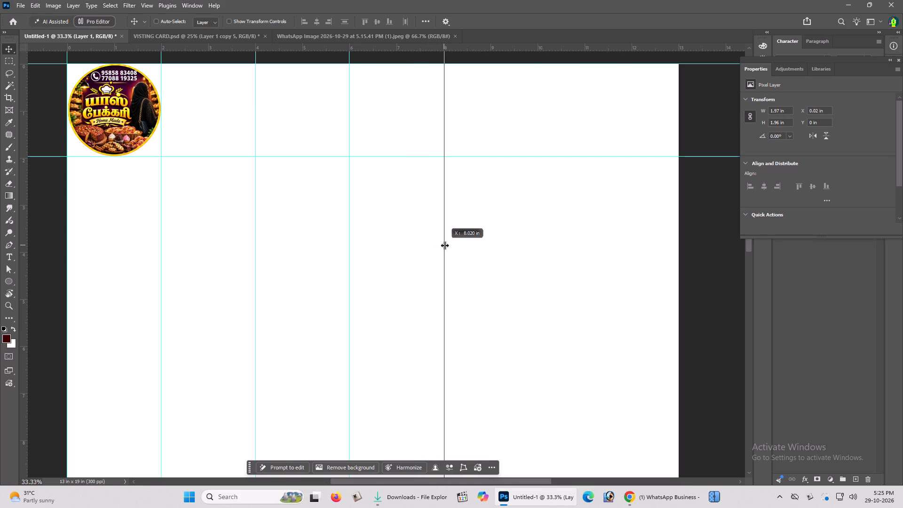
{"action": "left_click_drag", "start_coordinate": [444, 245], "coordinate": [443, 245]}
{"action": "left_click_drag", "start_coordinate": [443, 245], "coordinate": [444, 245]}
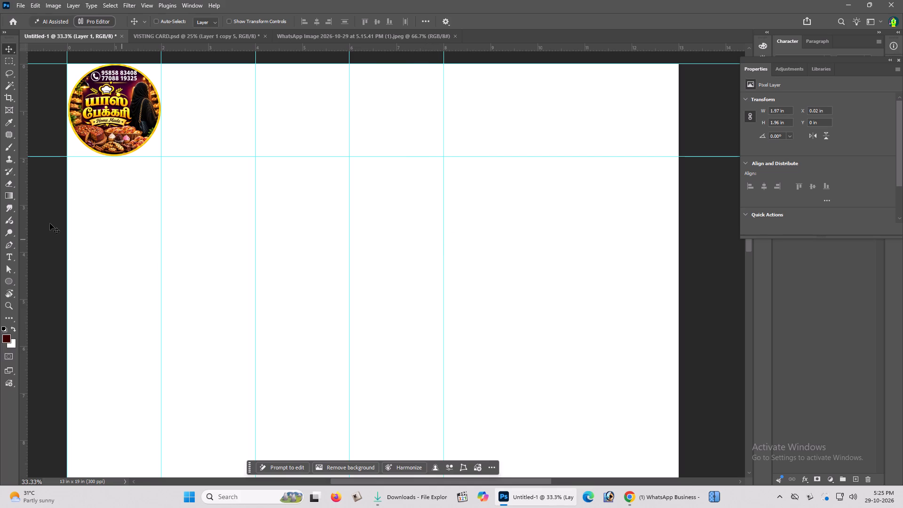
{"action": "left_click_drag", "start_coordinate": [26, 231], "coordinate": [475, 271]}
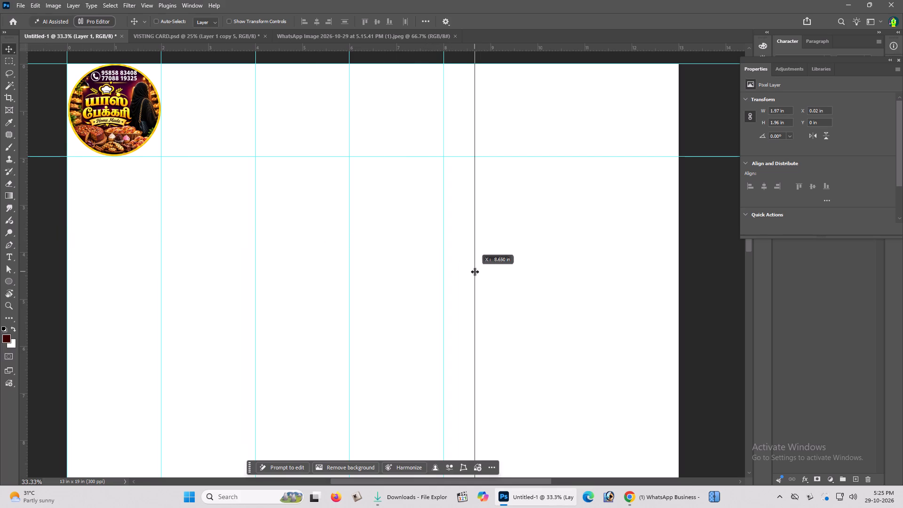
{"action": "left_click_drag", "start_coordinate": [475, 271], "coordinate": [538, 269]}
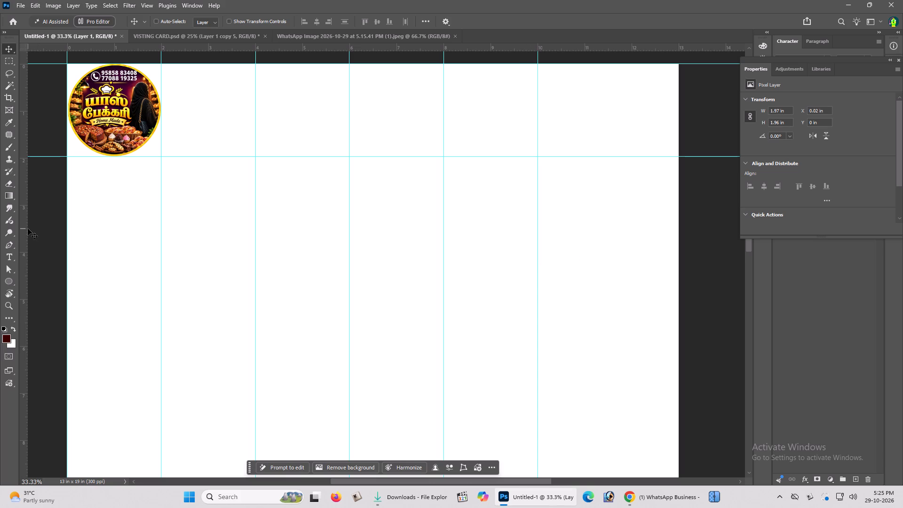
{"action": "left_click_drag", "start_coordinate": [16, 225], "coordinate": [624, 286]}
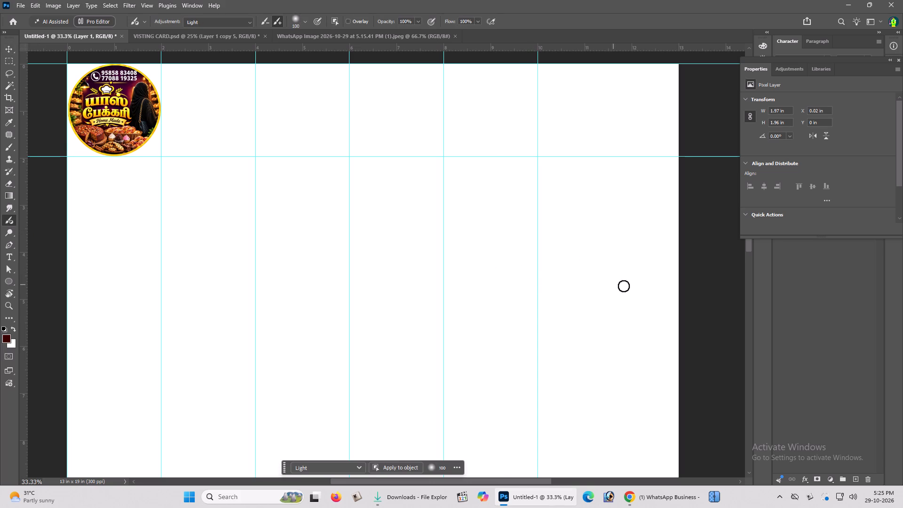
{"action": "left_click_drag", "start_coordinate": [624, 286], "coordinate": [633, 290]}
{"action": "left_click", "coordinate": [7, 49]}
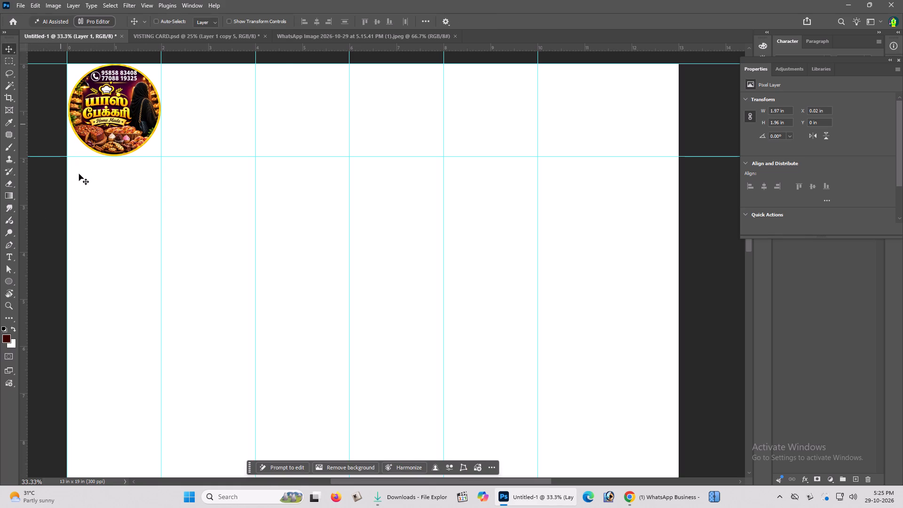
Add another vertical column guide at about X 12 in.
{"action": "left_click_drag", "start_coordinate": [26, 194], "coordinate": [499, 204]}
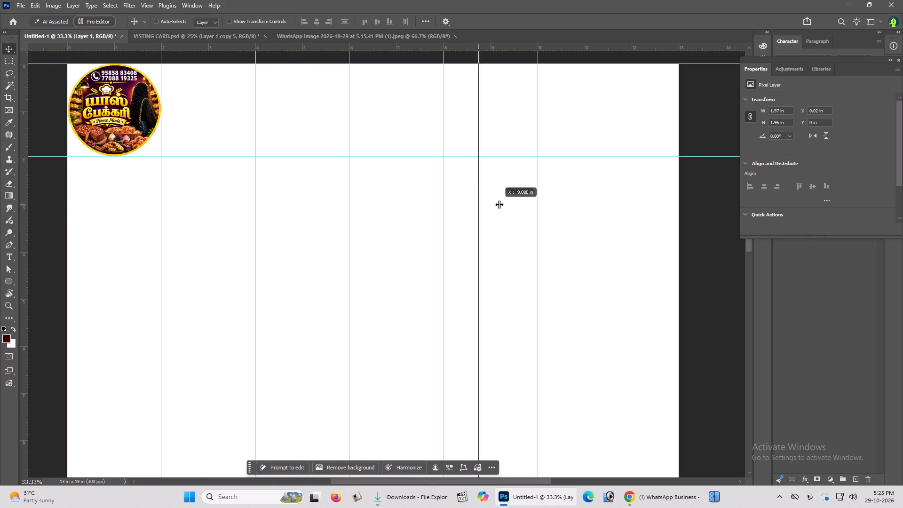
{"action": "left_click_drag", "start_coordinate": [499, 204], "coordinate": [632, 209]}
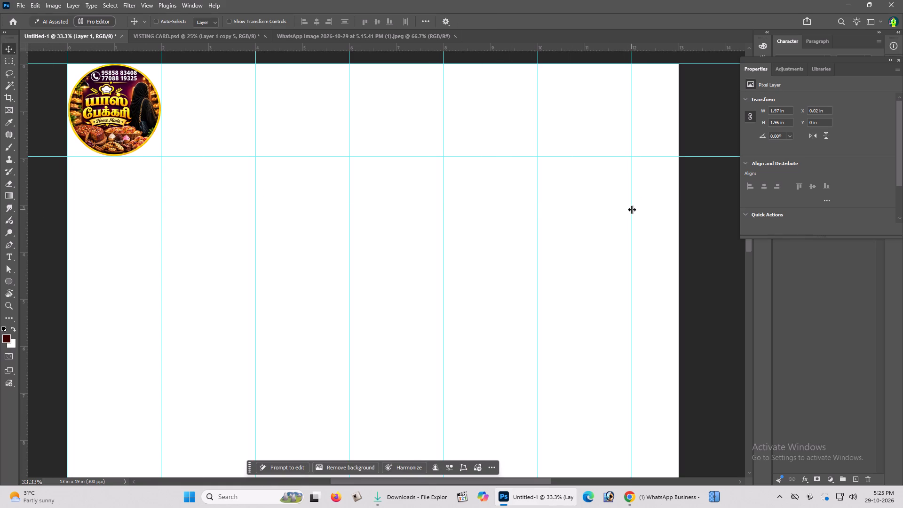
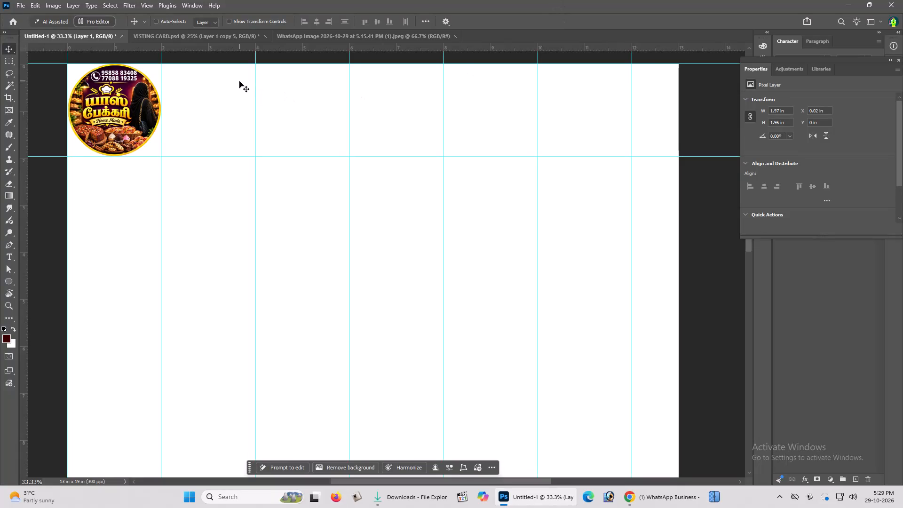
Move the horizontal guide on the page's top edge down to about Y 4 in, marking the second sticker row.
{"action": "left_click_drag", "start_coordinate": [341, 64], "coordinate": [325, 167]}
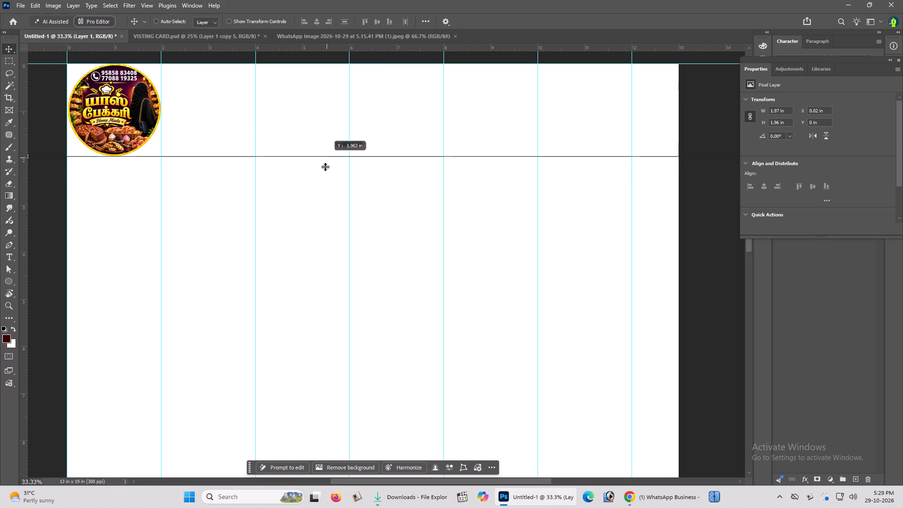
{"action": "left_click_drag", "start_coordinate": [325, 167], "coordinate": [328, 253]}
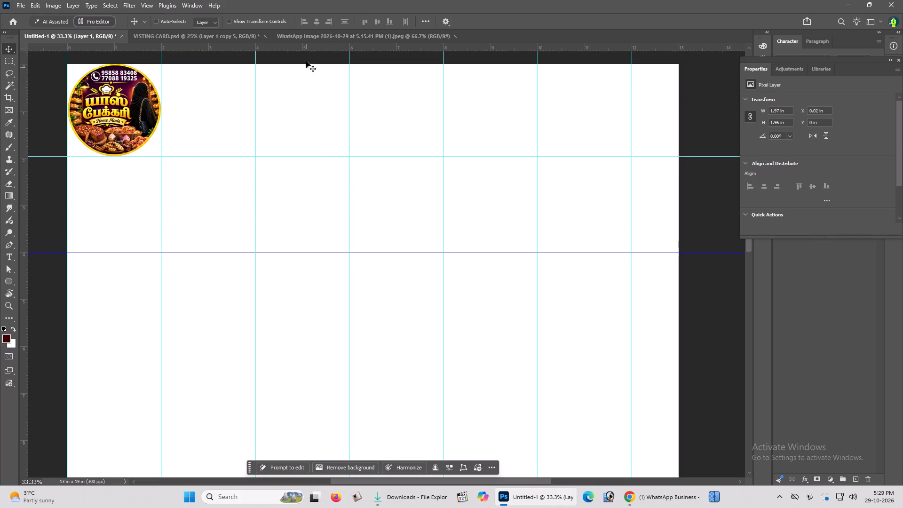
Add horizontal guides at about Y 6 and 8 in for the third and fourth sticker rows.
{"action": "left_click", "coordinate": [307, 49]}
{"action": "left_click_drag", "start_coordinate": [313, 49], "coordinate": [316, 65]}
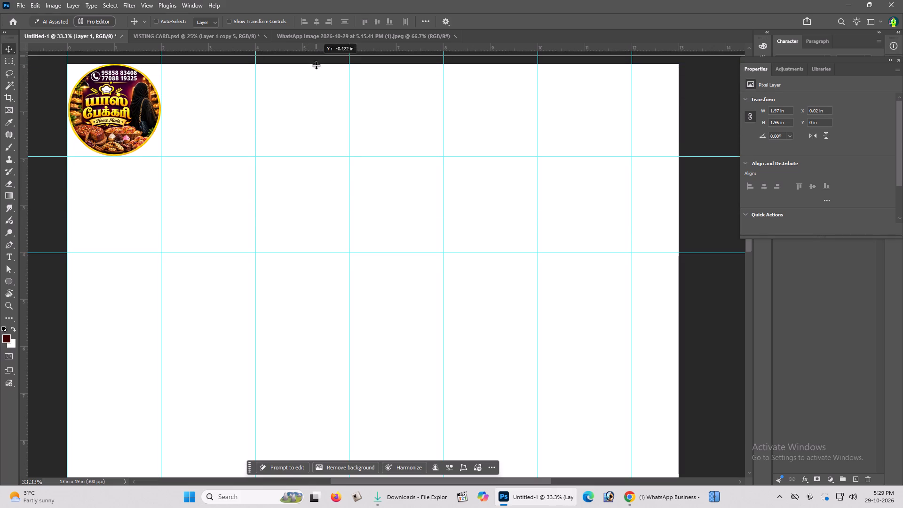
{"action": "left_click_drag", "start_coordinate": [316, 65], "coordinate": [284, 347]}
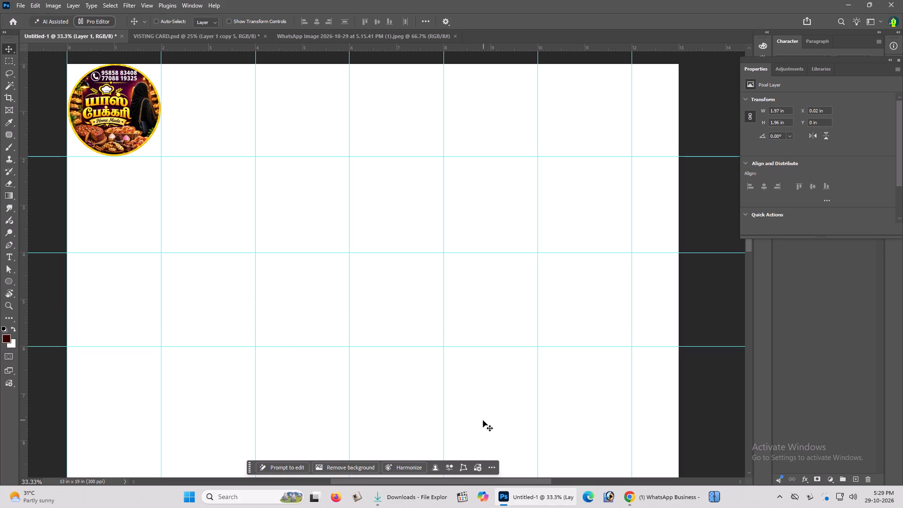
{"action": "left_click_drag", "start_coordinate": [373, 50], "coordinate": [381, 113]}
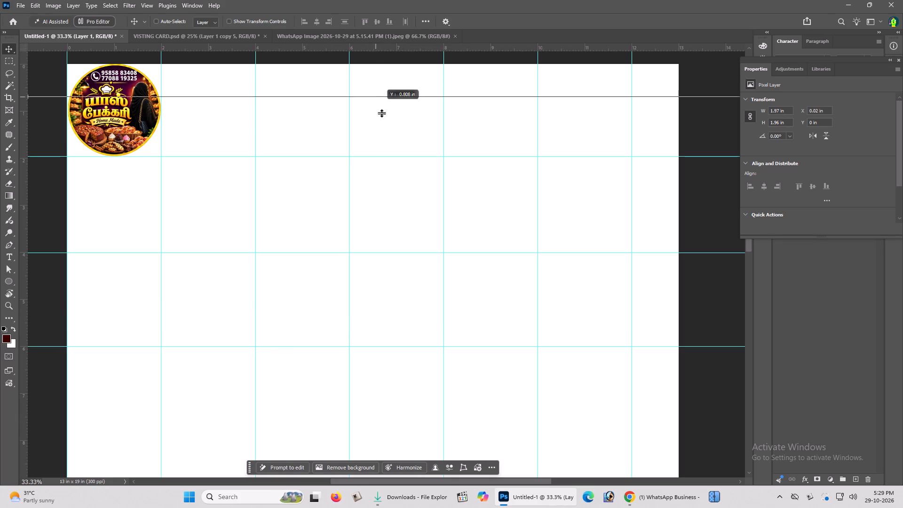
{"action": "left_click_drag", "start_coordinate": [381, 113], "coordinate": [363, 442]}
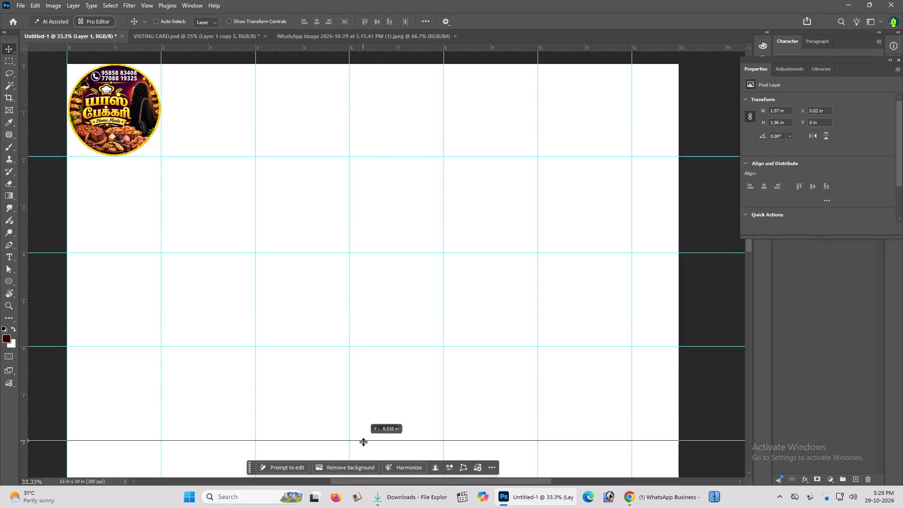
{"action": "left_click_drag", "start_coordinate": [363, 442], "coordinate": [363, 440]}
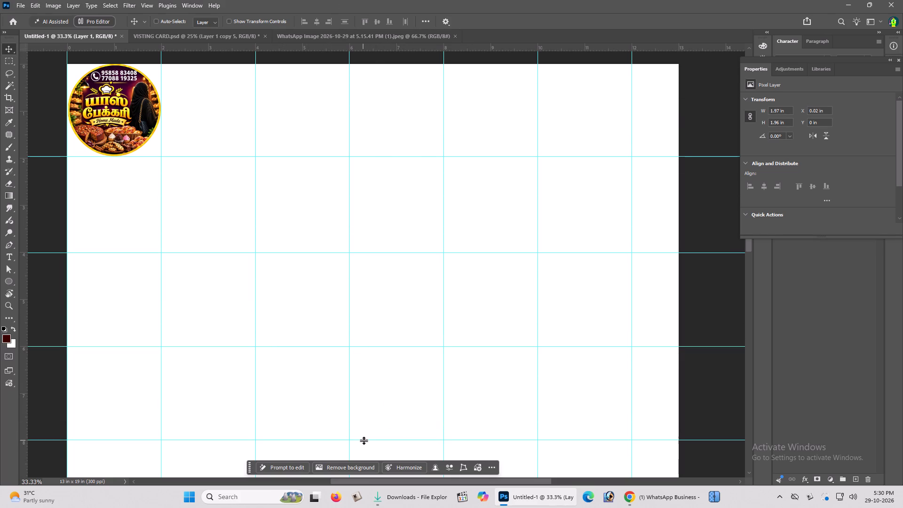
Add a horizontal guide at about Y 10 in for the fifth sticker row.
{"action": "scroll", "coordinate": [364, 432], "scroll_direction": "down", "scroll_amount": 10}
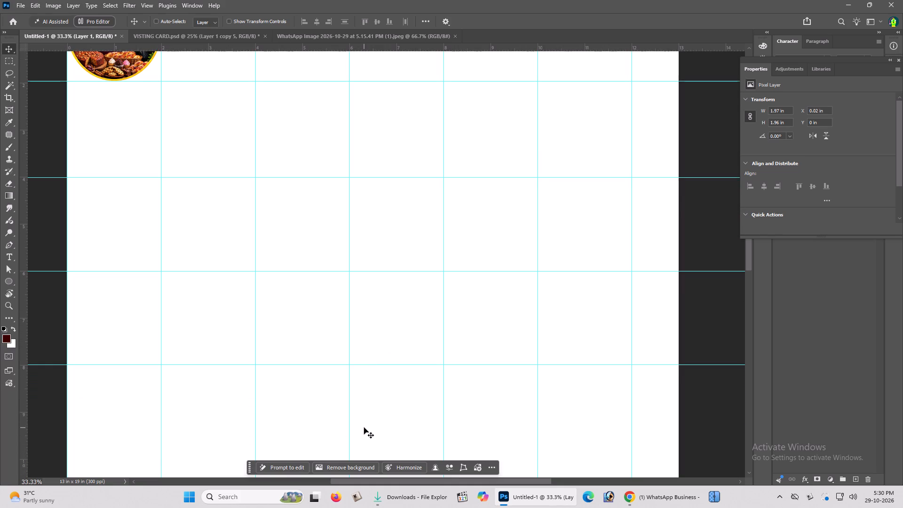
{"action": "scroll", "coordinate": [364, 428], "scroll_direction": "down", "scroll_amount": 20}
{"action": "scroll", "coordinate": [364, 428], "scroll_direction": "up", "scroll_amount": 1}
{"action": "scroll", "coordinate": [364, 428], "scroll_direction": "down", "scroll_amount": 4}
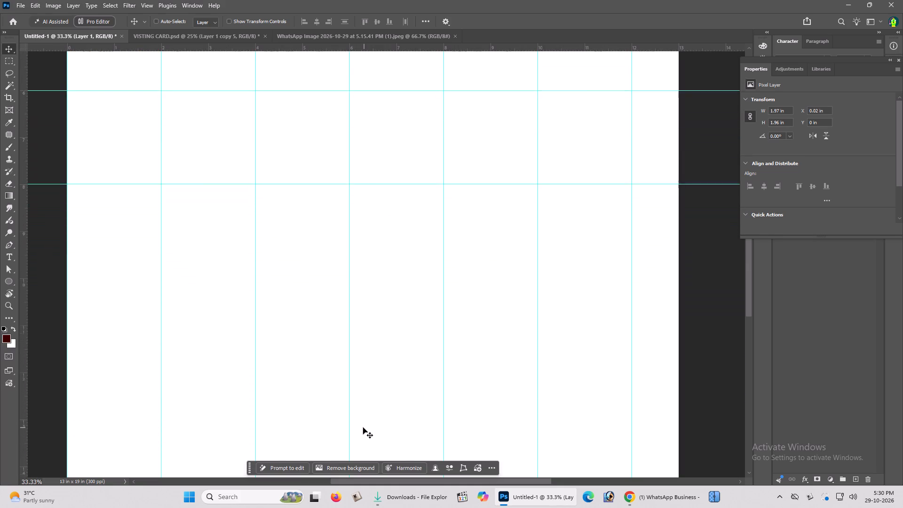
{"action": "scroll", "coordinate": [363, 428], "scroll_direction": "down", "scroll_amount": 17}
{"action": "scroll", "coordinate": [363, 428], "scroll_direction": "up", "scroll_amount": 16}
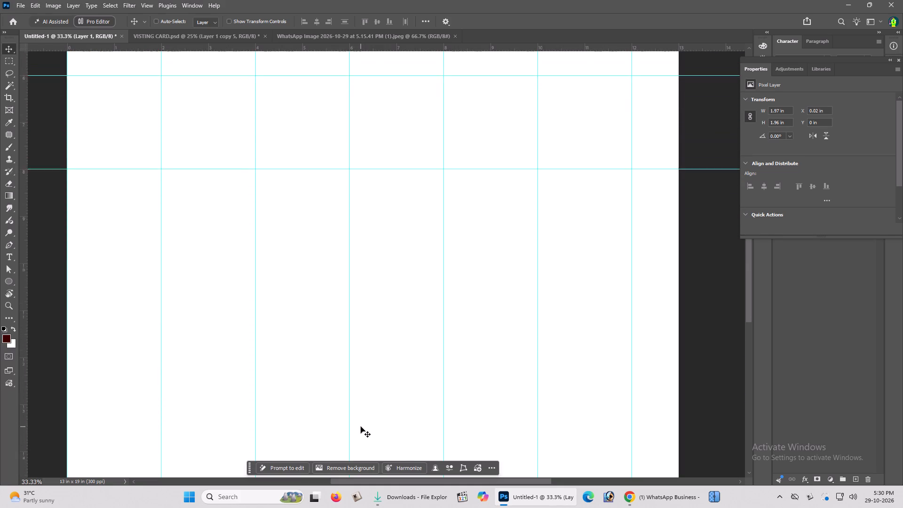
{"action": "scroll", "coordinate": [361, 427], "scroll_direction": "up", "scroll_amount": 20}
{"action": "scroll", "coordinate": [361, 427], "scroll_direction": "up", "scroll_amount": 20}
{"action": "scroll", "coordinate": [361, 427], "scroll_direction": "up", "scroll_amount": 1}
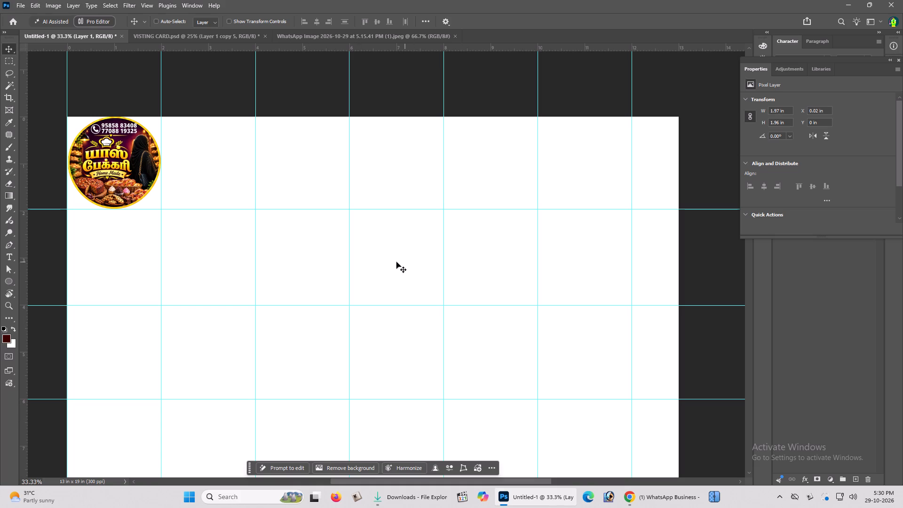
{"action": "key", "text": "z"}
{"action": "key", "text": "z"}
{"action": "key", "text": "z"}
{"action": "key", "text": "z"}
{"action": "key", "text": "z"}
{"action": "key", "text": "z"}
{"action": "key", "text": "z"}
{"action": "key", "text": "z"}
{"action": "key", "text": "z"}
{"action": "key", "text": "z"}
{"action": "key", "text": "z"}
{"action": "key", "text": "z"}
{"action": "key", "text": "z"}
{"action": "key", "text": "z"}
{"action": "key", "text": "z"}
{"action": "key", "text": "z"}
{"action": "key", "text": "z"}
{"action": "key", "text": "z"}
{"action": "key", "text": "z"}
{"action": "key", "text": "z"}
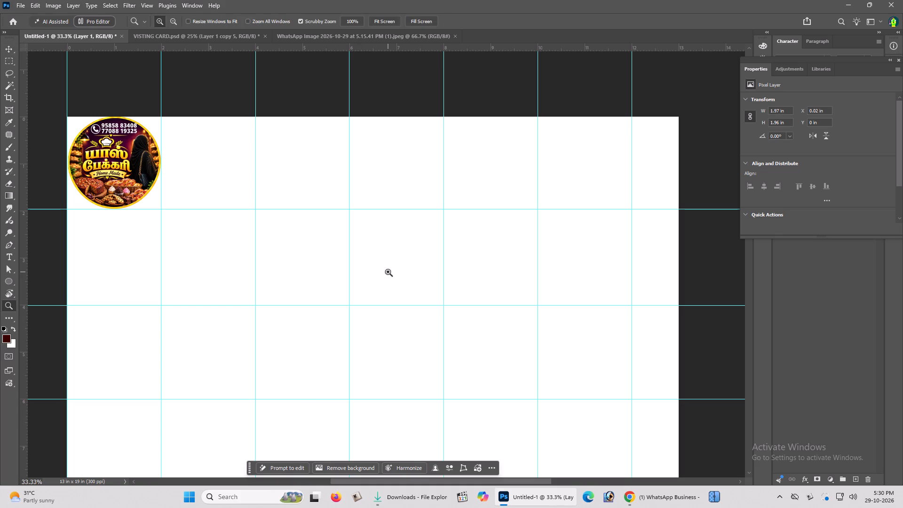
{"action": "left_click", "coordinate": [388, 272], "text": "alt"}
{"action": "left_click", "coordinate": [388, 272], "text": "alt"}
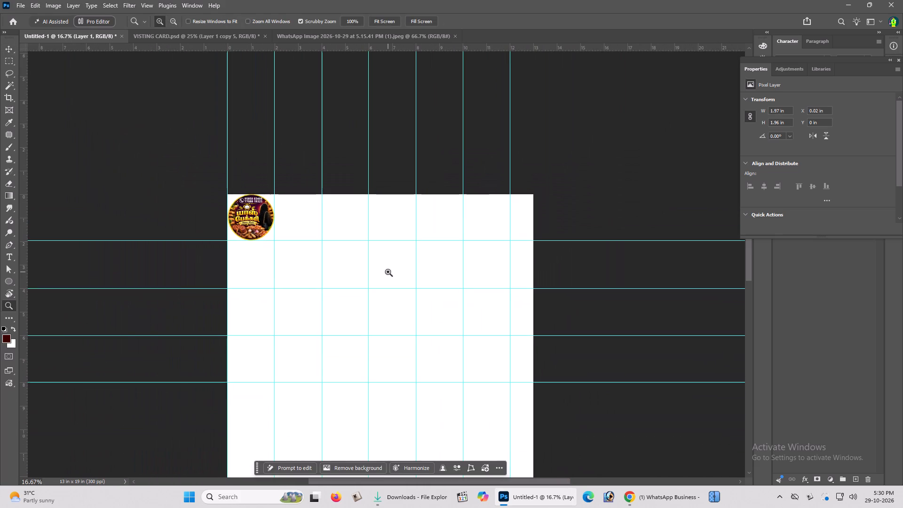
{"action": "left_click", "coordinate": [388, 272]}
{"action": "scroll", "coordinate": [388, 272], "scroll_direction": "down", "scroll_amount": 8}
{"action": "scroll", "coordinate": [388, 272], "scroll_direction": "up", "scroll_amount": 1}
{"action": "scroll", "coordinate": [388, 272], "scroll_direction": "down", "scroll_amount": 6}
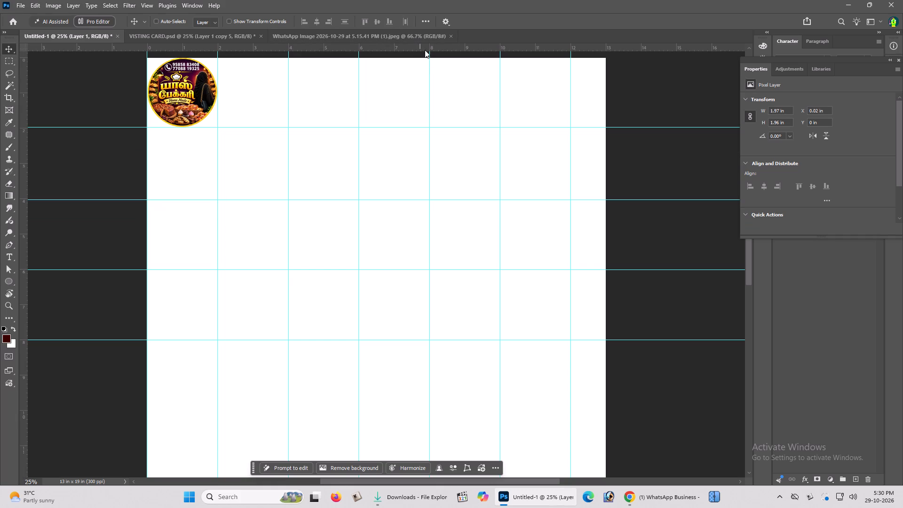
{"action": "left_click_drag", "start_coordinate": [425, 51], "coordinate": [387, 427]}
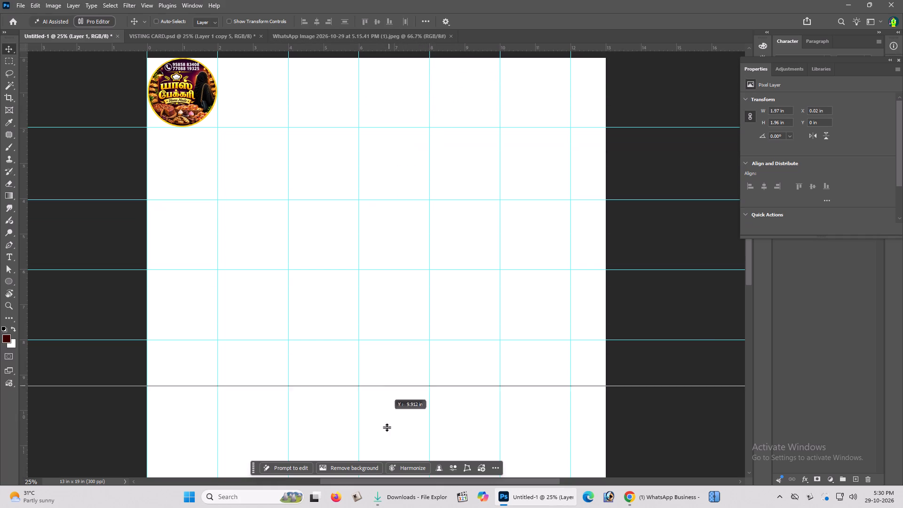
{"action": "left_click_drag", "start_coordinate": [387, 427], "coordinate": [384, 412]}
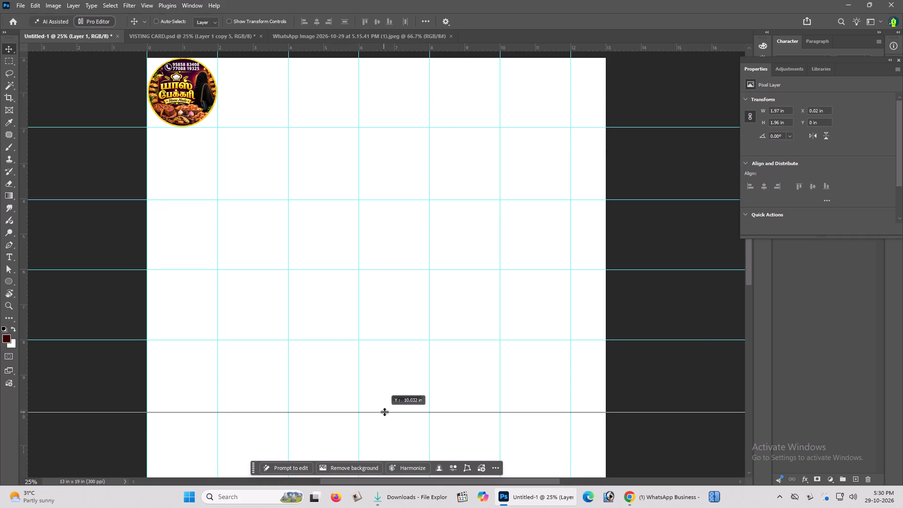
{"action": "left_click_drag", "start_coordinate": [384, 412], "coordinate": [386, 410]}
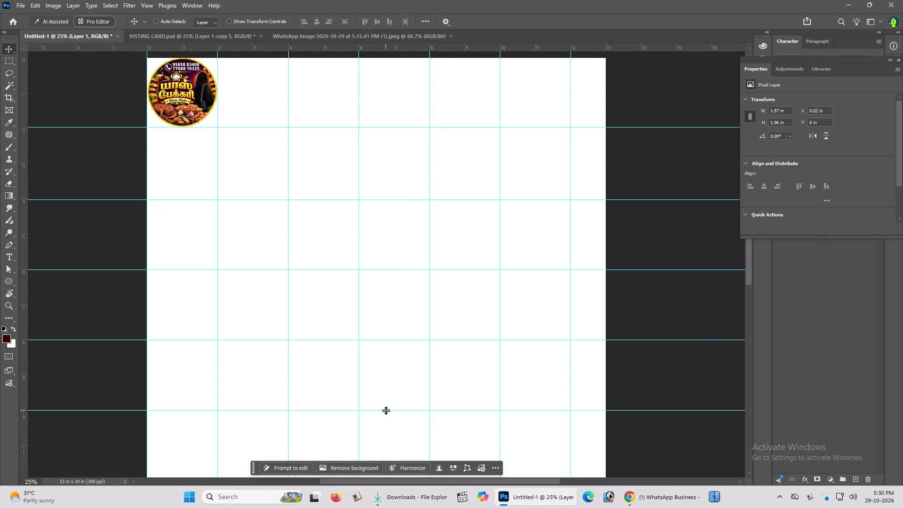
Add another horizontal guide below the Y 10 in one and place it at about Y 12 in.
{"action": "scroll", "coordinate": [386, 410], "scroll_direction": "down", "scroll_amount": 11}
{"action": "scroll", "coordinate": [386, 410], "scroll_direction": "up", "scroll_amount": 1}
{"action": "scroll", "coordinate": [386, 410], "scroll_direction": "down", "scroll_amount": 4}
{"action": "scroll", "coordinate": [386, 410], "scroll_direction": "up", "scroll_amount": 17}
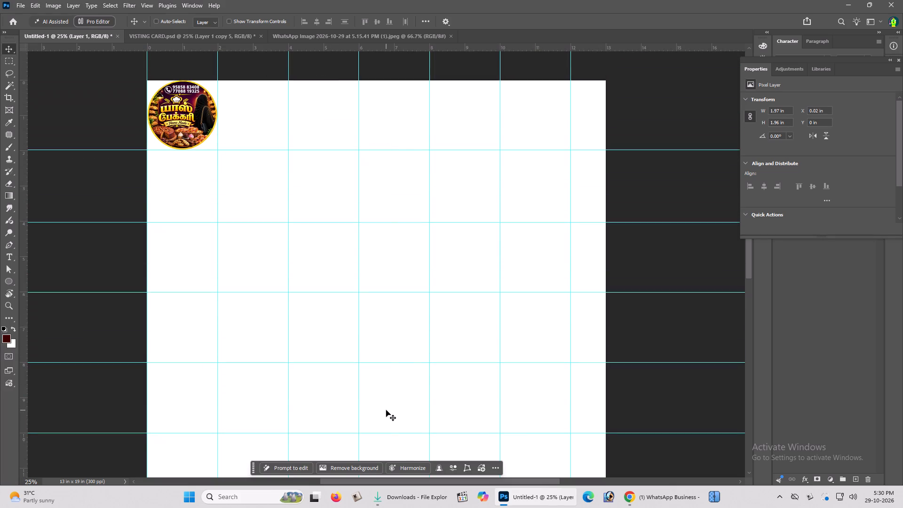
{"action": "left_click_drag", "start_coordinate": [504, 47], "coordinate": [506, 89]}
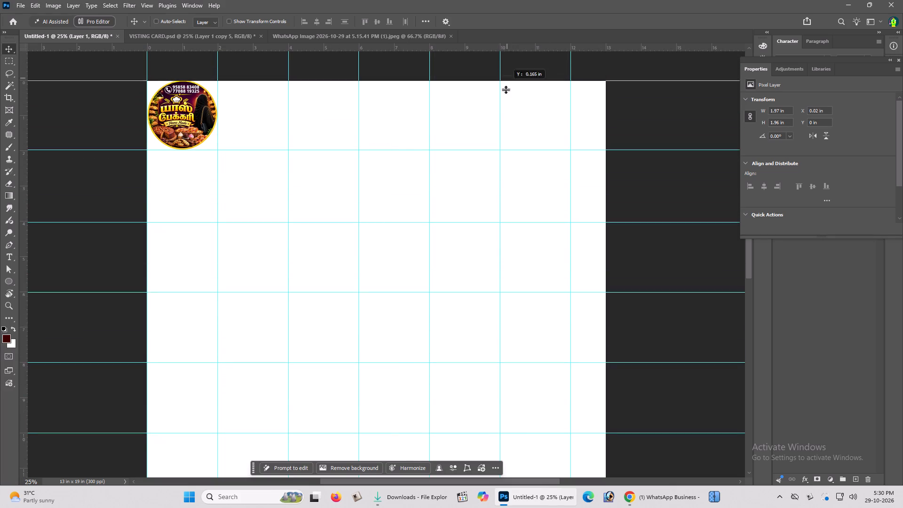
{"action": "left_click_drag", "start_coordinate": [506, 89], "coordinate": [481, 457]}
{"action": "scroll", "coordinate": [480, 456], "scroll_direction": "down", "scroll_amount": 13}
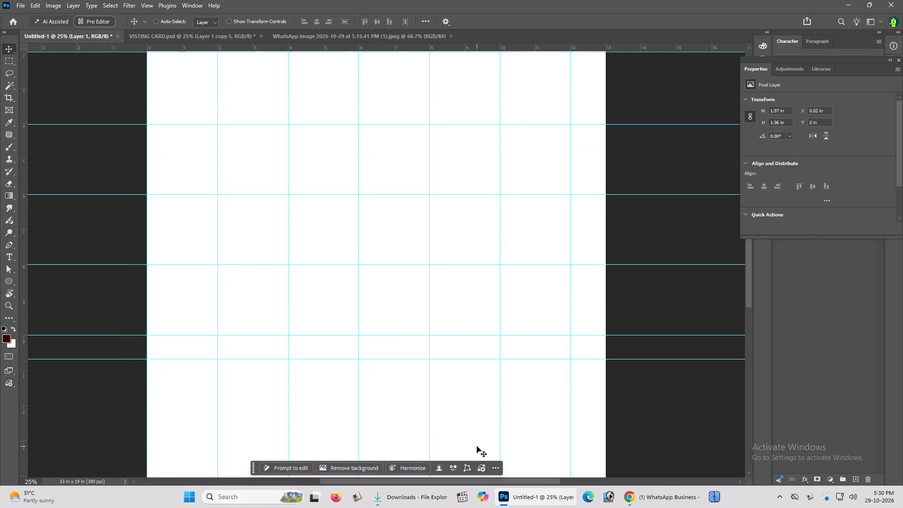
{"action": "scroll", "coordinate": [476, 444], "scroll_direction": "down", "scroll_amount": 6}
{"action": "left_click_drag", "start_coordinate": [460, 314], "coordinate": [459, 389]}
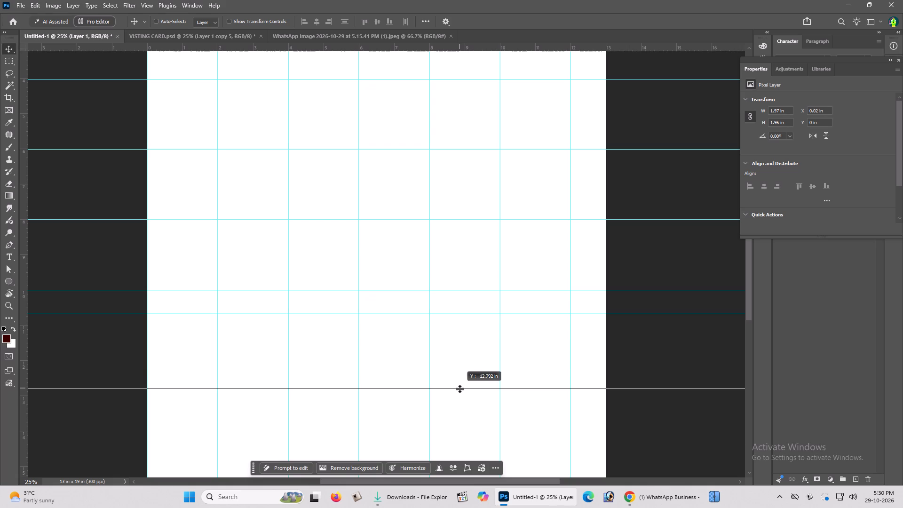
{"action": "left_click_drag", "start_coordinate": [459, 389], "coordinate": [458, 366]}
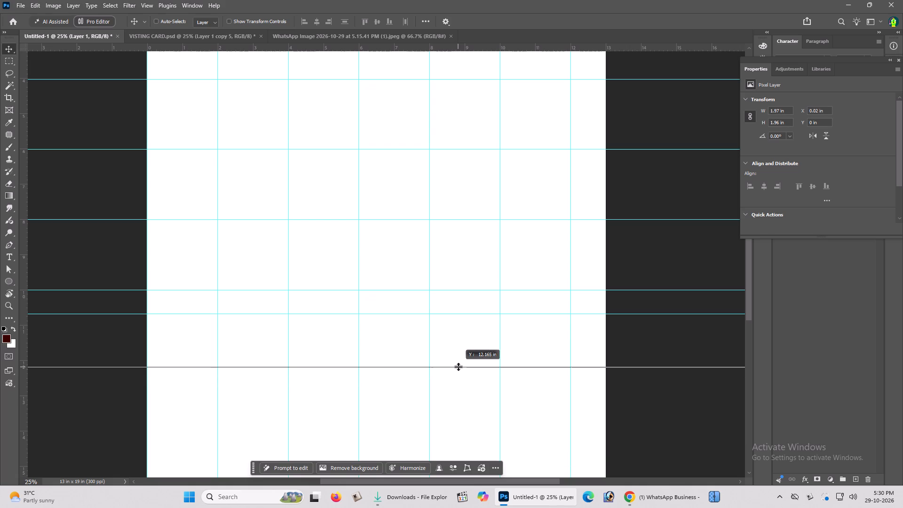
{"action": "left_click_drag", "start_coordinate": [458, 366], "coordinate": [461, 392]}
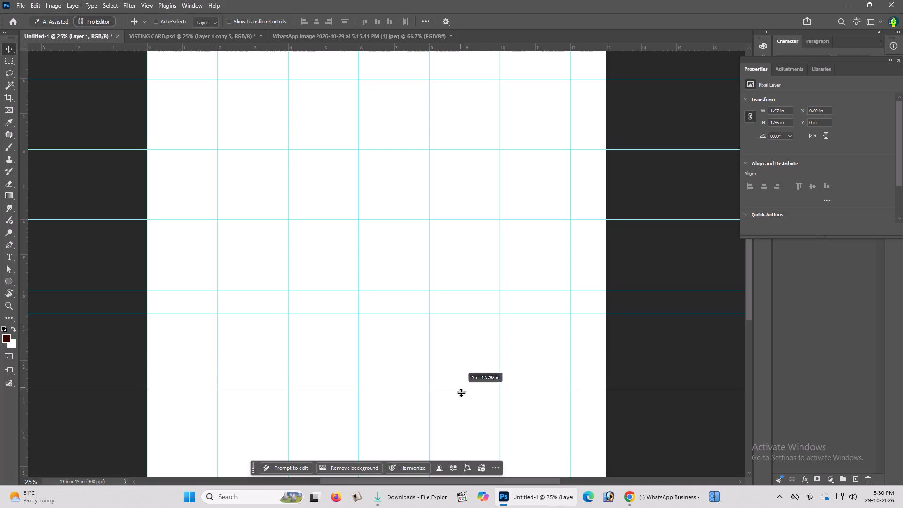
{"action": "left_click_drag", "start_coordinate": [461, 392], "coordinate": [470, 431]}
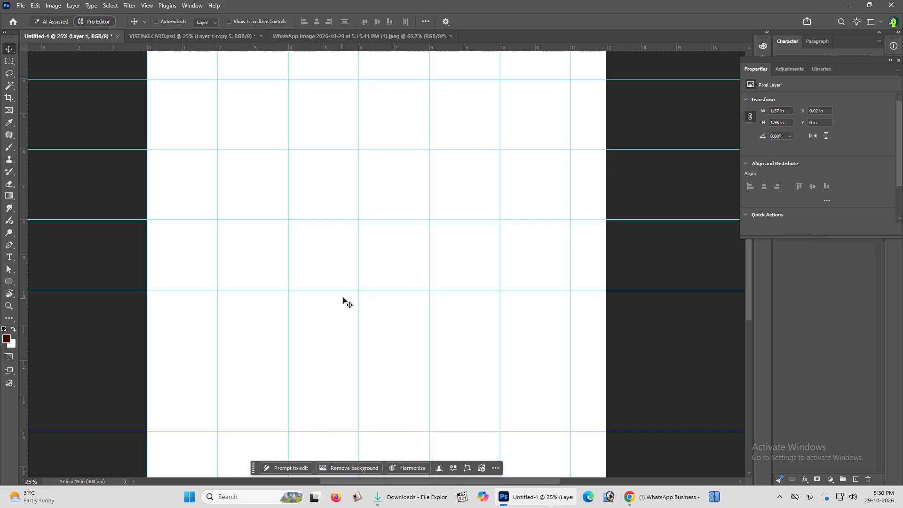
{"action": "left_click_drag", "start_coordinate": [330, 432], "coordinate": [341, 355]}
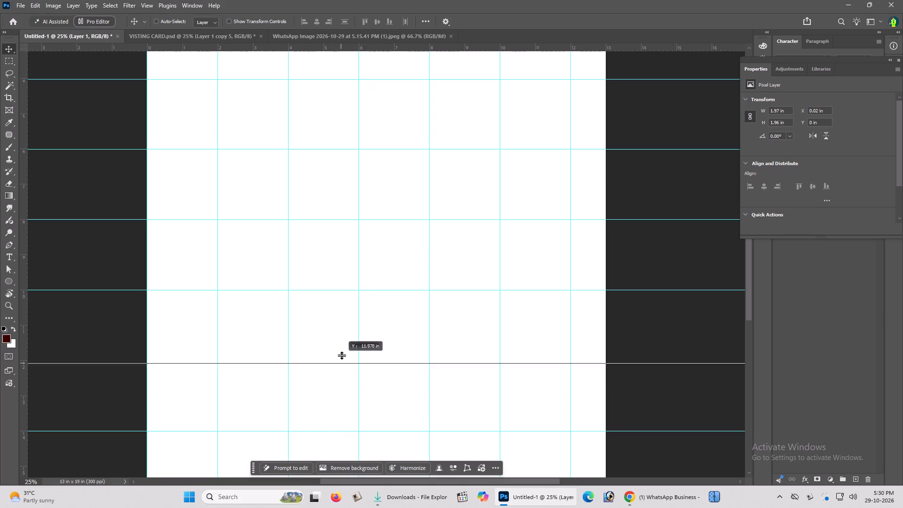
{"action": "left_click_drag", "start_coordinate": [341, 355], "coordinate": [346, 361]}
Add horizontal guides at about Y 14 and 16 in to continue the sticker rows down the page.
{"action": "scroll", "coordinate": [346, 361], "scroll_direction": "down", "scroll_amount": 10}
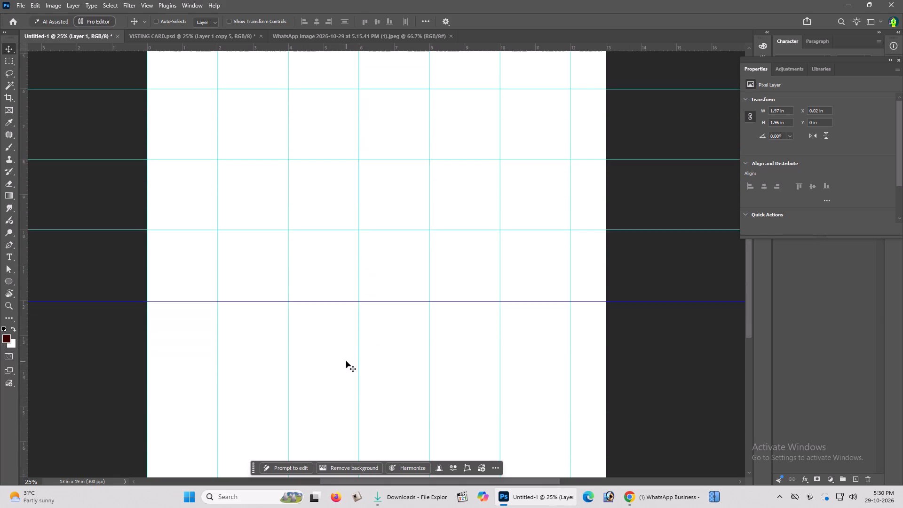
{"action": "scroll", "coordinate": [346, 361], "scroll_direction": "down", "scroll_amount": 2}
{"action": "scroll", "coordinate": [356, 213], "scroll_direction": "up", "scroll_amount": 3}
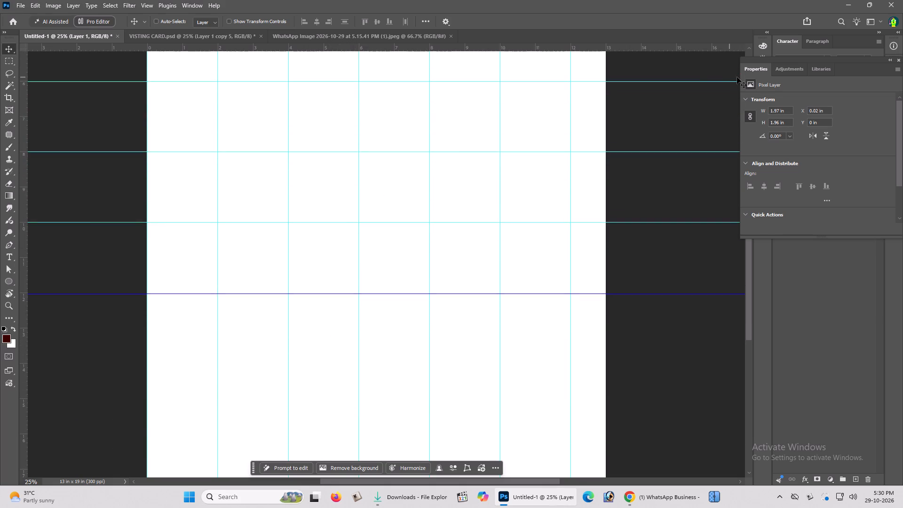
{"action": "left_click_drag", "start_coordinate": [677, 47], "coordinate": [607, 305]}
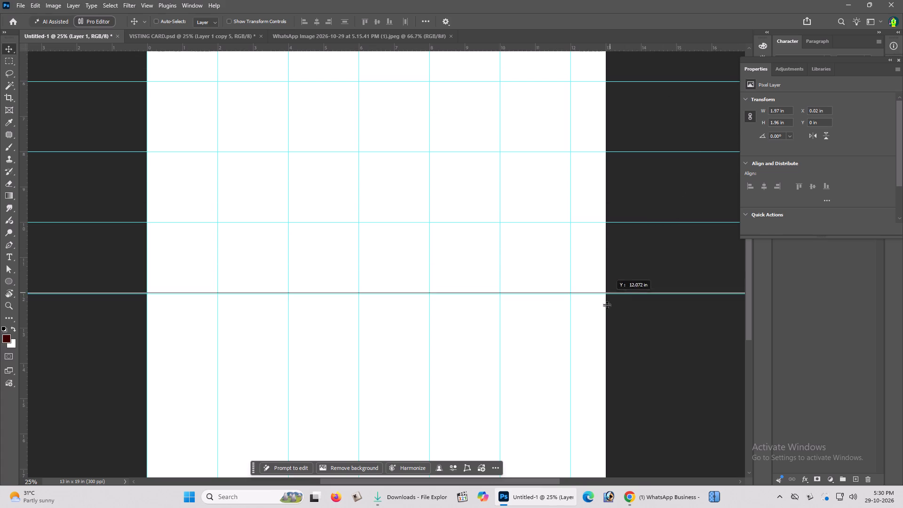
{"action": "left_click_drag", "start_coordinate": [607, 305], "coordinate": [586, 367]}
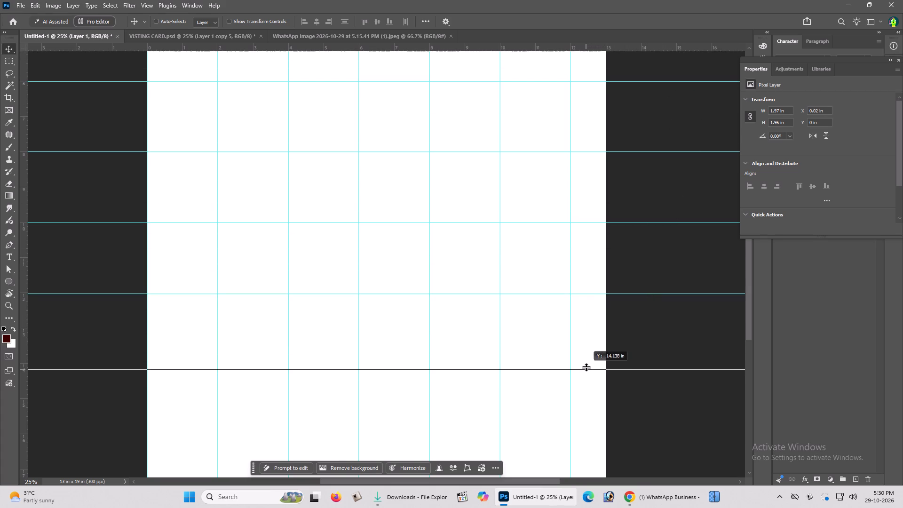
{"action": "left_click_drag", "start_coordinate": [586, 367], "coordinate": [586, 364]}
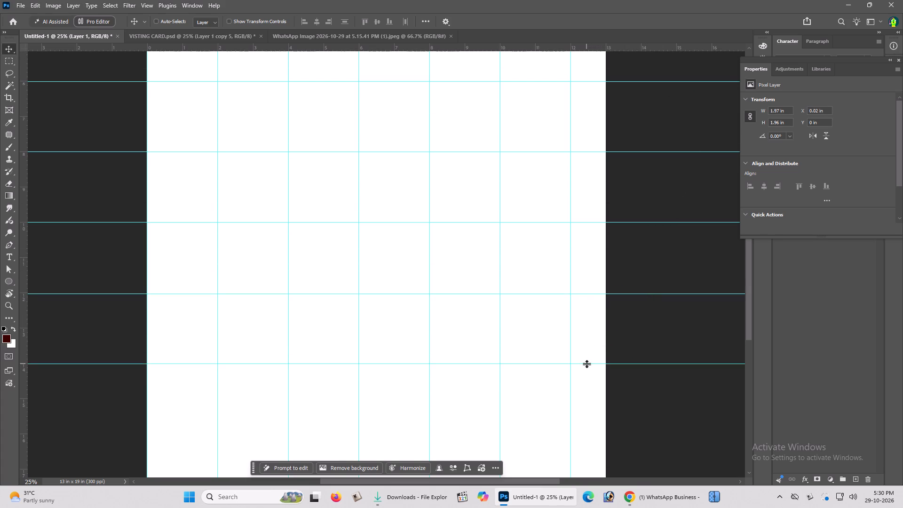
{"action": "scroll", "coordinate": [586, 364], "scroll_direction": "down", "scroll_amount": 11}
{"action": "scroll", "coordinate": [586, 362], "scroll_direction": "up", "scroll_amount": 6}
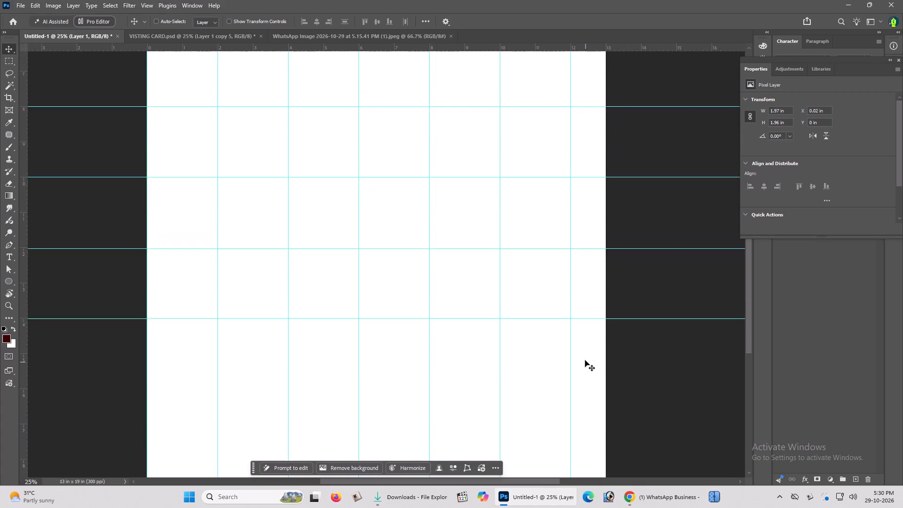
{"action": "scroll", "coordinate": [585, 360], "scroll_direction": "up", "scroll_amount": 3}
{"action": "left_click_drag", "start_coordinate": [657, 49], "coordinate": [644, 194]}
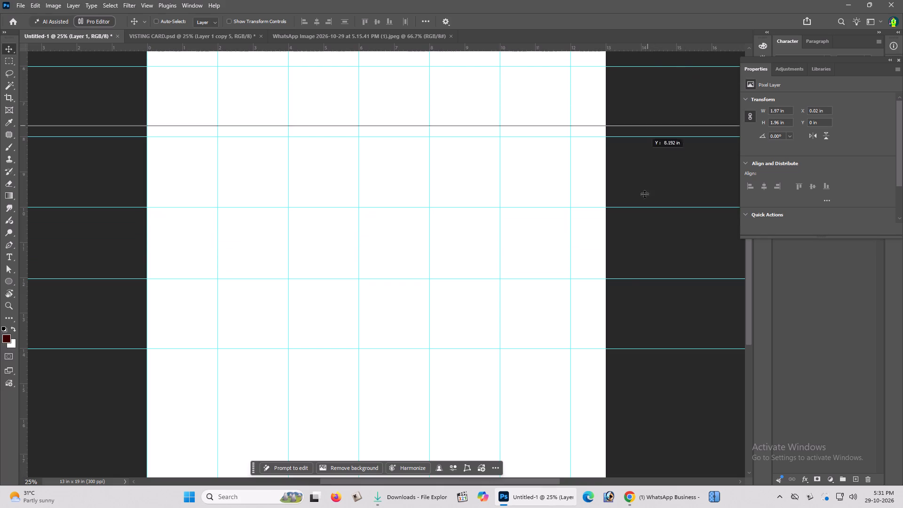
{"action": "left_click_drag", "start_coordinate": [644, 194], "coordinate": [600, 419]}
Add a horizontal guide at about Y 18 in for the last sticker row near the page's lower edge.
{"action": "scroll", "coordinate": [599, 410], "scroll_direction": "down", "scroll_amount": 11}
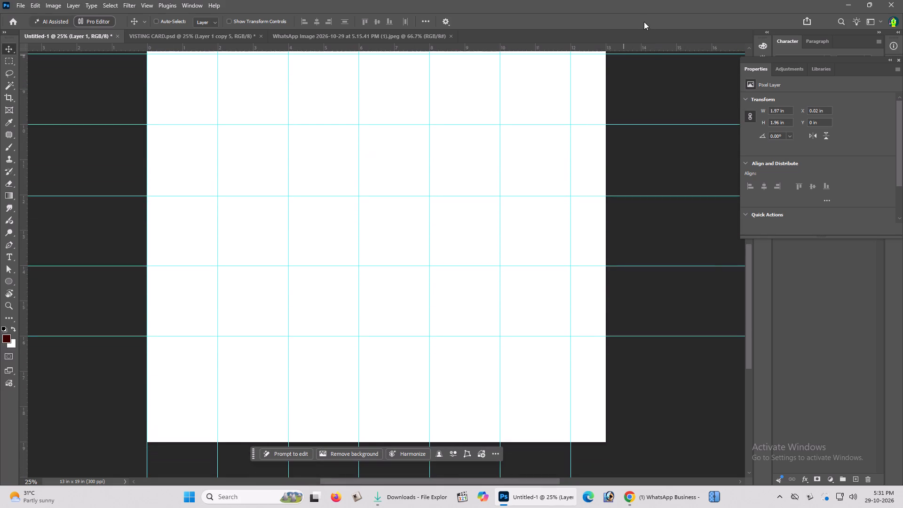
{"action": "left_click_drag", "start_coordinate": [654, 48], "coordinate": [618, 329]}
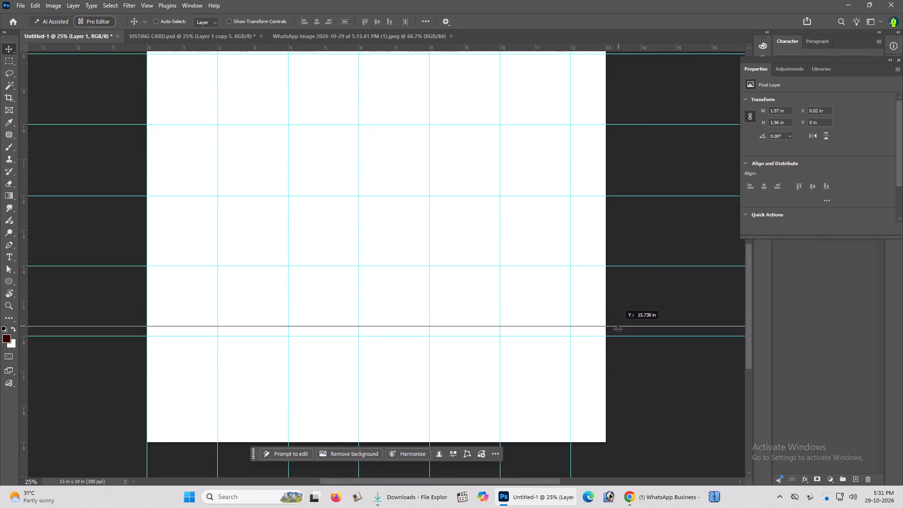
{"action": "left_click_drag", "start_coordinate": [618, 329], "coordinate": [636, 408]}
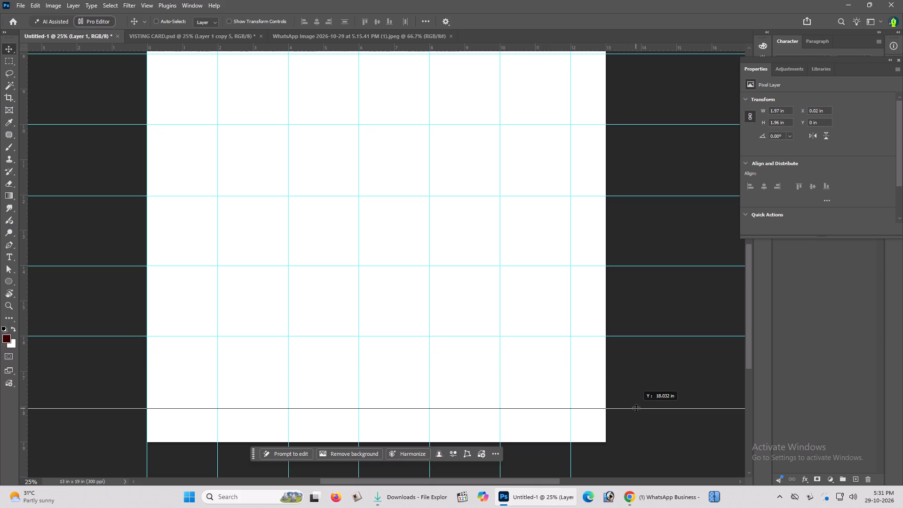
{"action": "left_click_drag", "start_coordinate": [636, 408], "coordinate": [636, 407]}
Duplicate the round bakery sticker five times across the first grid row, one copy per 2-inch column.
{"action": "scroll", "coordinate": [622, 196], "scroll_direction": "up", "scroll_amount": 11}
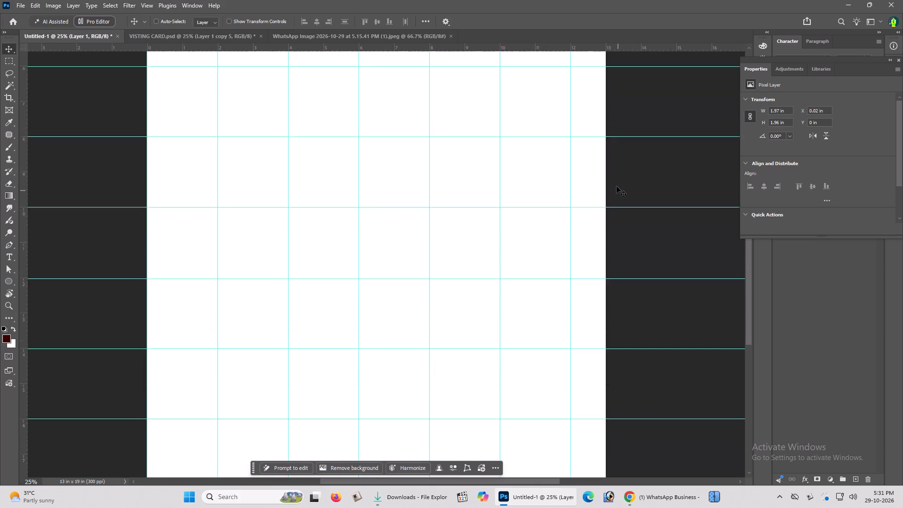
{"action": "scroll", "coordinate": [617, 186], "scroll_direction": "up", "scroll_amount": 20}
{"action": "scroll", "coordinate": [612, 192], "scroll_direction": "up", "scroll_amount": 10}
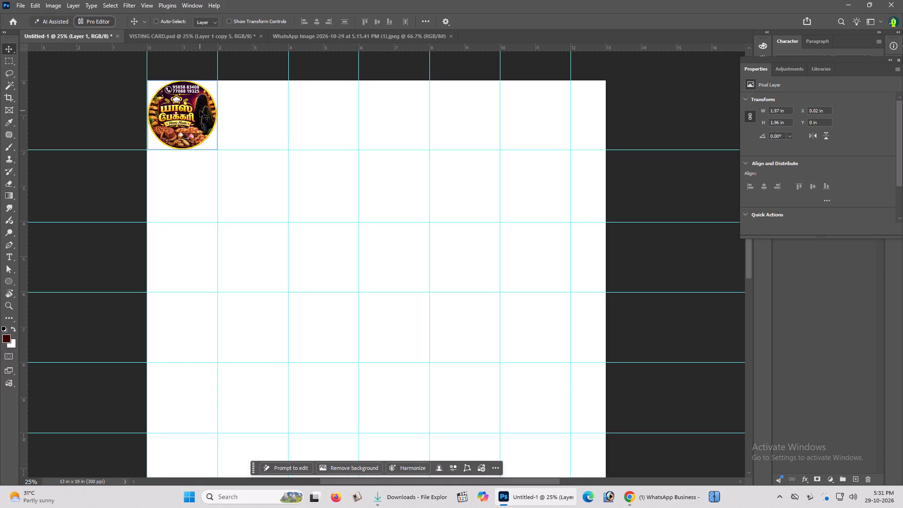
{"action": "left_click_drag", "start_coordinate": [200, 111], "coordinate": [264, 113], "text": "alt"}
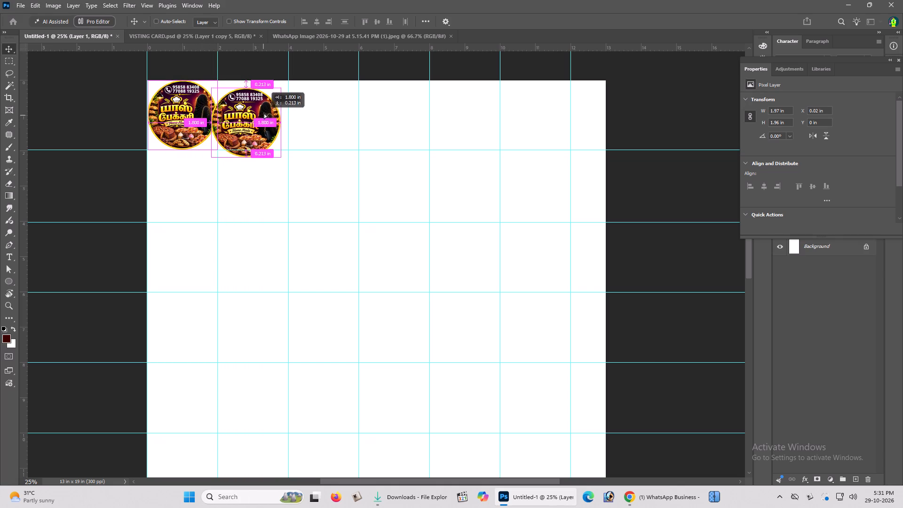
{"action": "left_click_drag", "start_coordinate": [264, 113], "coordinate": [269, 111], "text": "alt"}
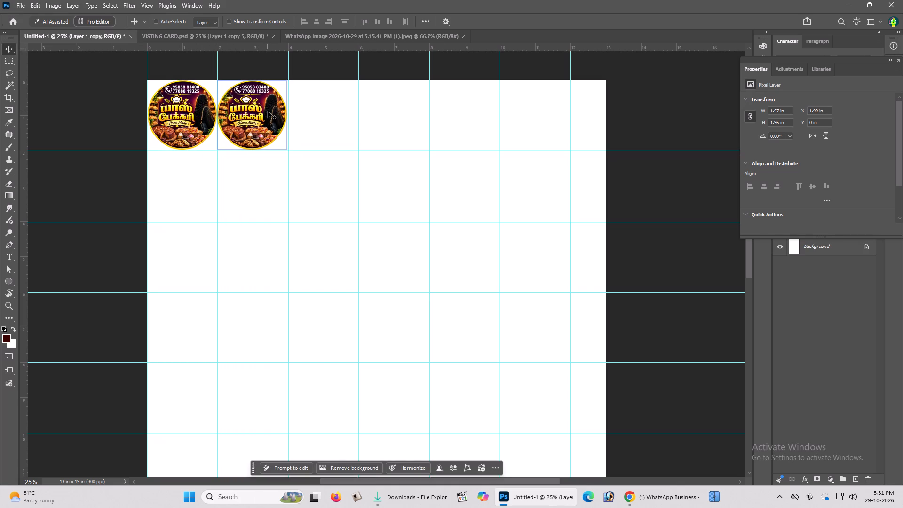
{"action": "left_click_drag", "start_coordinate": [267, 111], "coordinate": [329, 112], "text": "alt"}
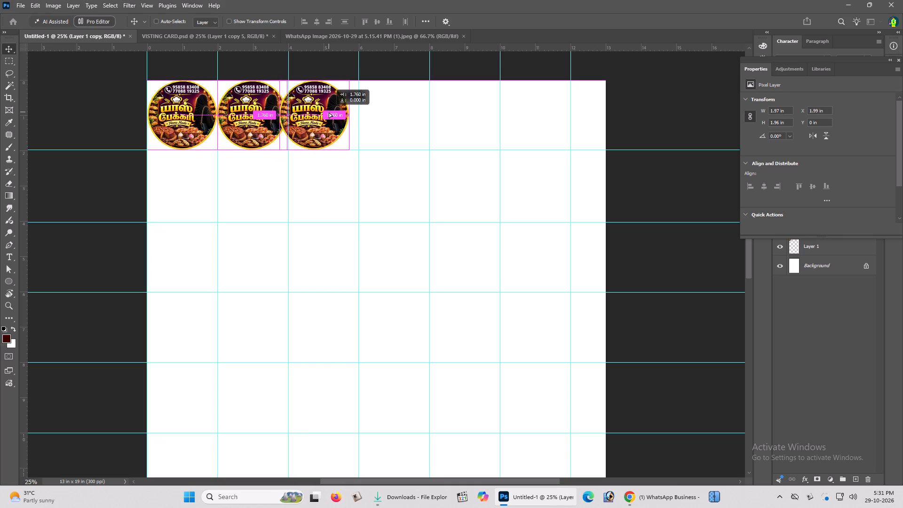
{"action": "left_click_drag", "start_coordinate": [329, 112], "coordinate": [337, 110], "text": "alt"}
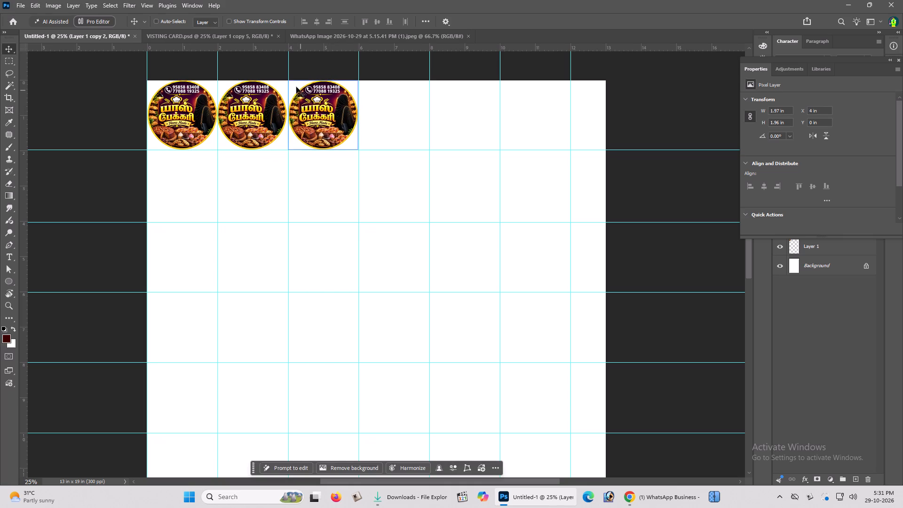
{"action": "left_click_drag", "start_coordinate": [326, 113], "coordinate": [396, 119], "text": "alt"}
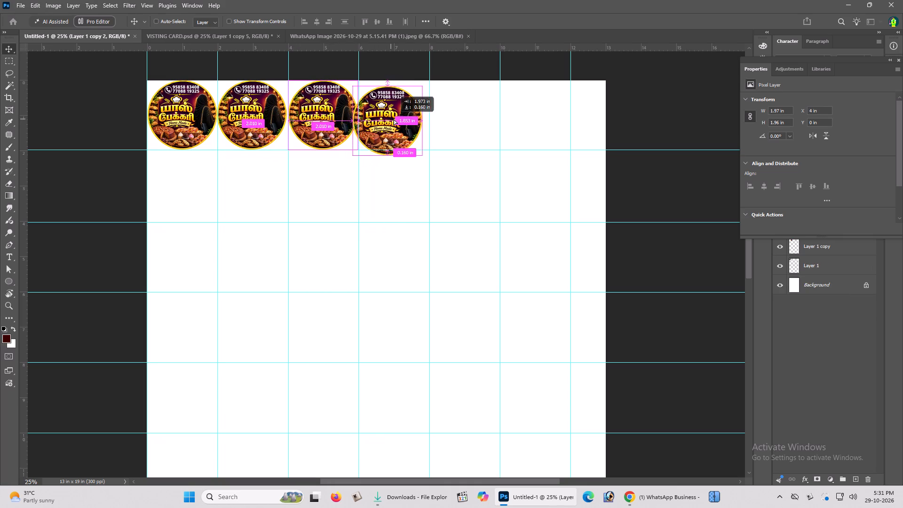
{"action": "left_click_drag", "start_coordinate": [396, 119], "coordinate": [397, 116], "text": "alt"}
{"action": "left_click_drag", "start_coordinate": [390, 117], "coordinate": [458, 120], "text": "alt"}
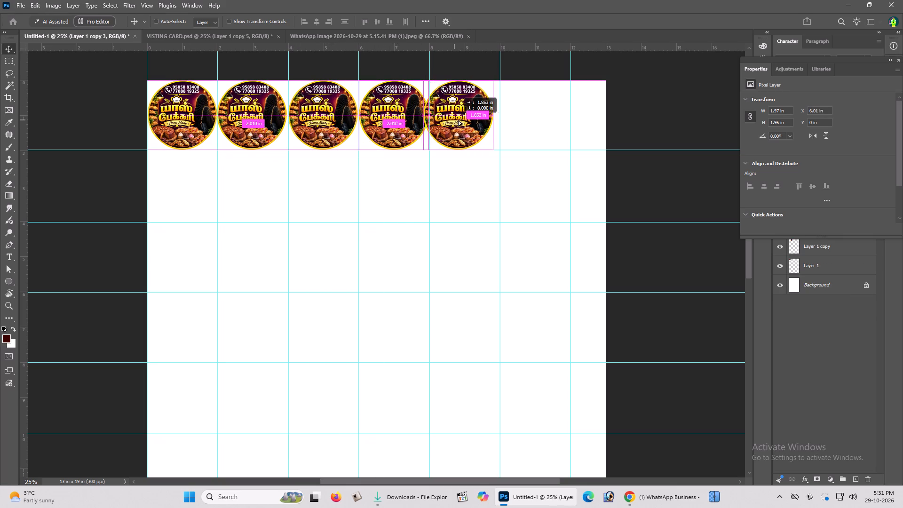
{"action": "left_click_drag", "start_coordinate": [458, 120], "coordinate": [459, 120], "text": "alt"}
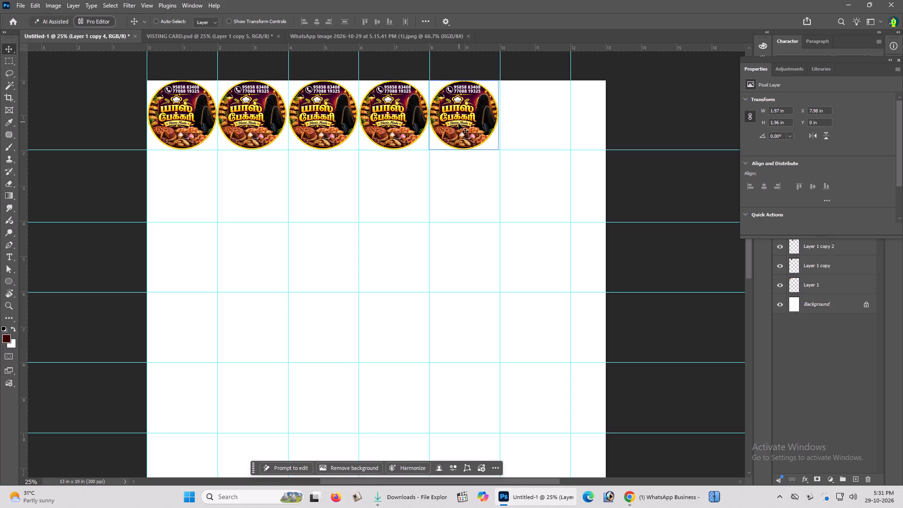
{"action": "left_click_drag", "start_coordinate": [486, 116], "coordinate": [556, 123], "text": "alt"}
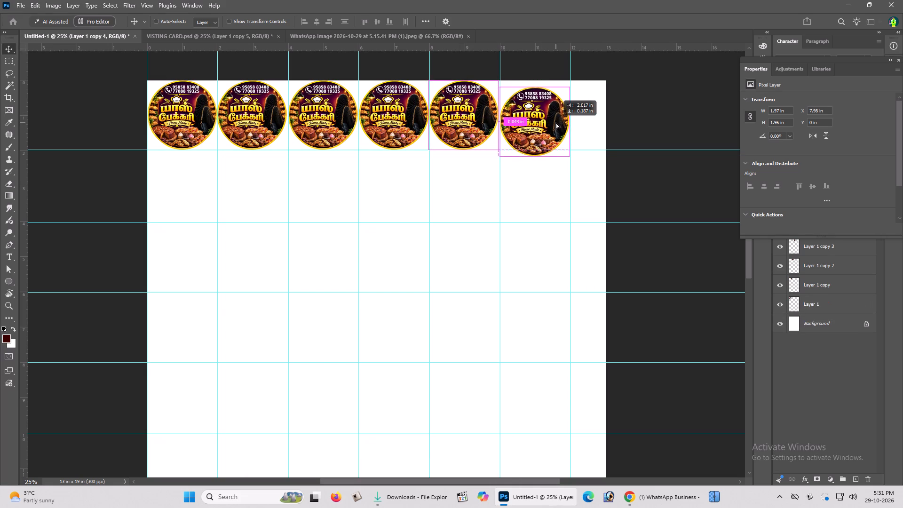
{"action": "left_click_drag", "start_coordinate": [556, 123], "coordinate": [556, 119], "text": "alt"}
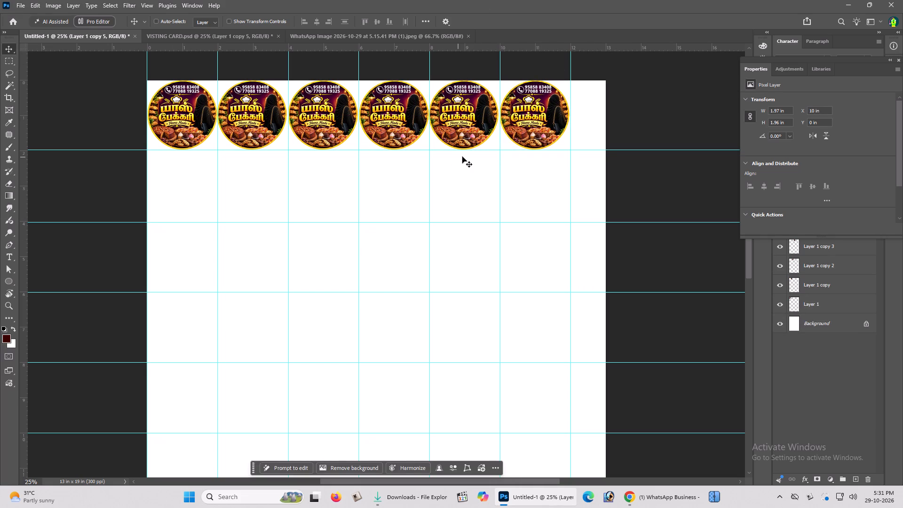
Select the first five stickers of the top row together and link their layers.
{"action": "right_click", "coordinate": [176, 109], "text": "shift"}
{"action": "left_click", "coordinate": [186, 116], "text": "shift"}
{"action": "right_click", "coordinate": [242, 108], "text": "shift"}
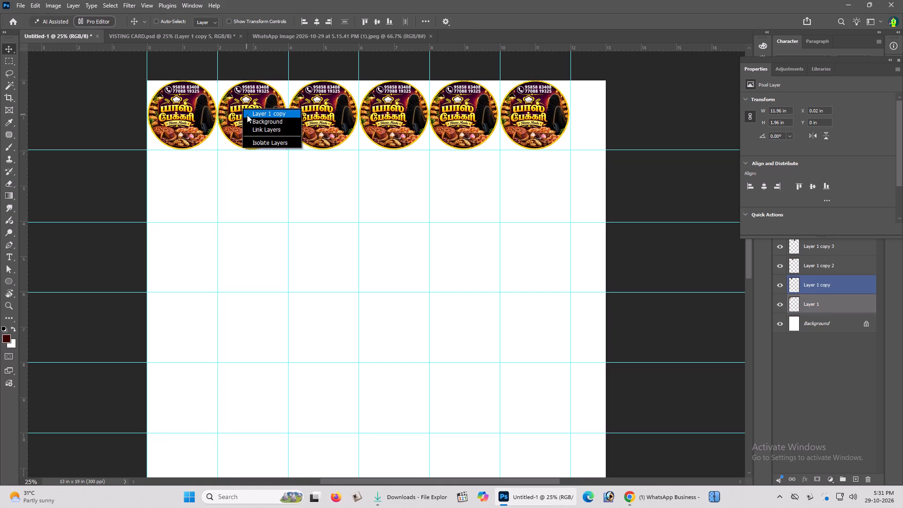
{"action": "left_click", "coordinate": [247, 115], "text": "shift"}
{"action": "right_click", "coordinate": [333, 109], "text": "shift"}
{"action": "left_click", "coordinate": [344, 117], "text": "shift"}
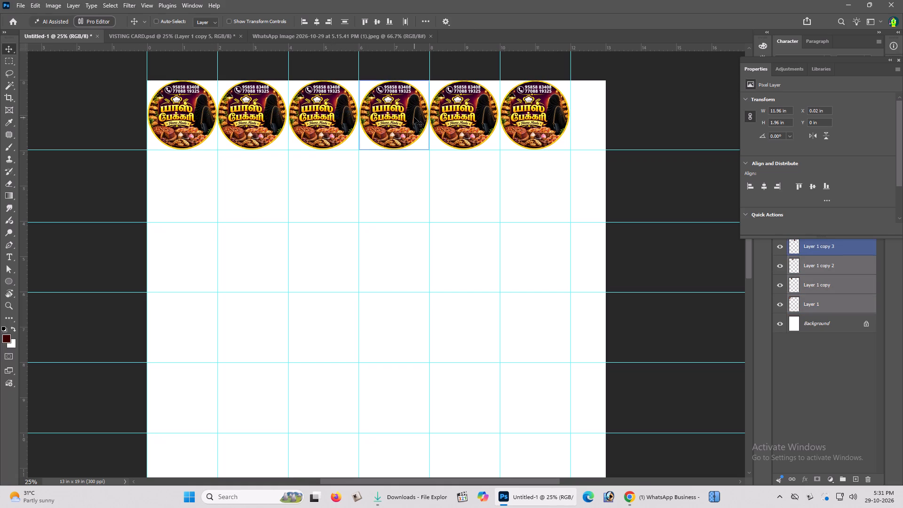
{"action": "right_click", "coordinate": [390, 105], "text": "shift"}
{"action": "left_click", "coordinate": [402, 113], "text": "shift"}
{"action": "right_click", "coordinate": [470, 119], "text": "shift"}
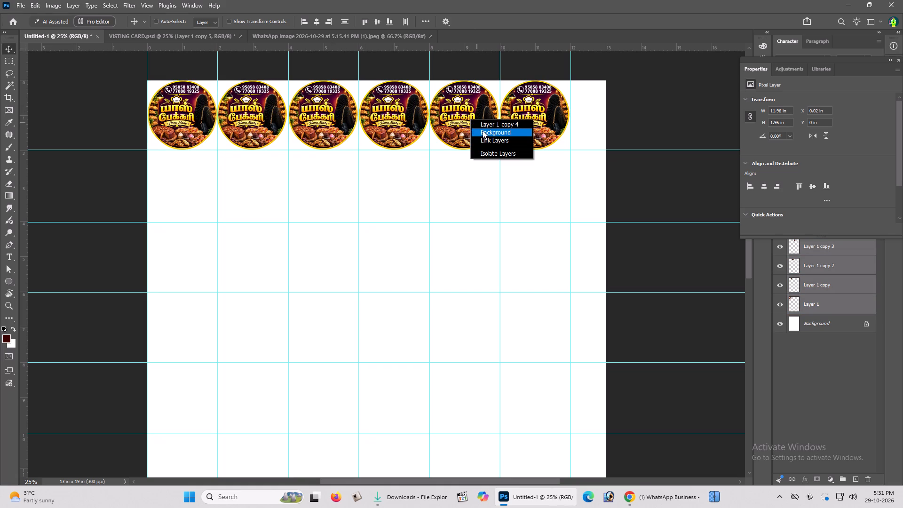
{"action": "left_click", "coordinate": [483, 128], "text": "shift"}
{"action": "right_click", "coordinate": [545, 132], "text": "shift"}
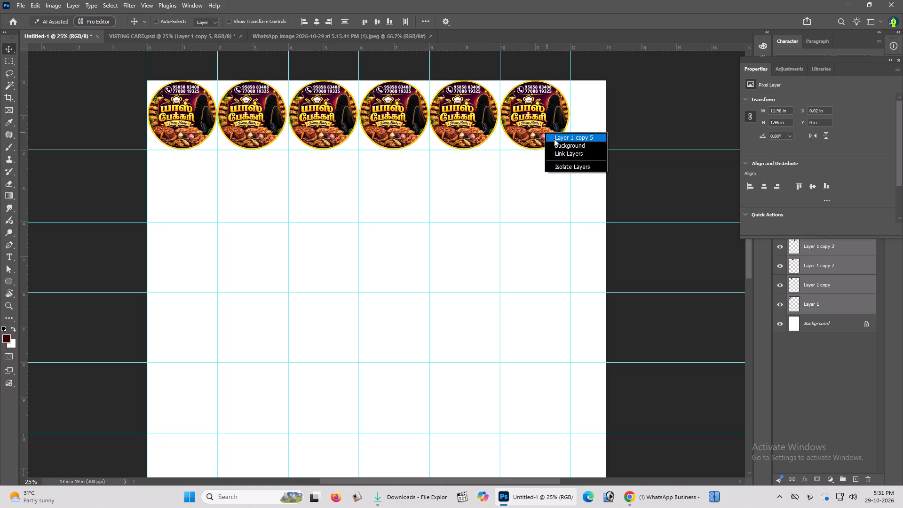
{"action": "left_click", "coordinate": [554, 139], "text": "shift"}
{"action": "right_click", "coordinate": [546, 135]}
{"action": "left_click", "coordinate": [562, 156]}
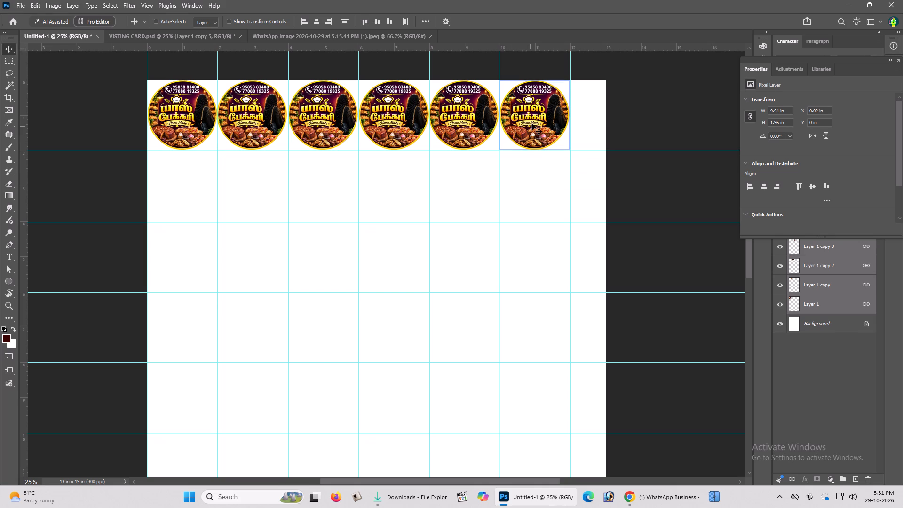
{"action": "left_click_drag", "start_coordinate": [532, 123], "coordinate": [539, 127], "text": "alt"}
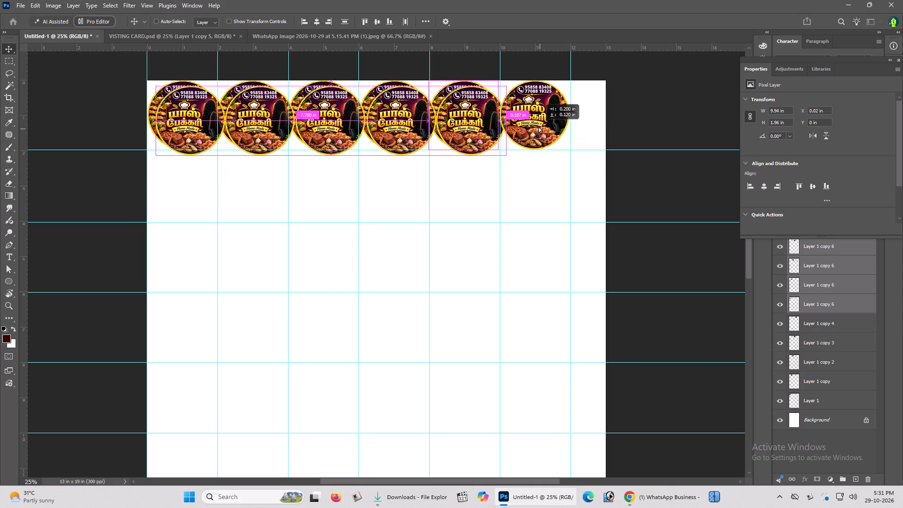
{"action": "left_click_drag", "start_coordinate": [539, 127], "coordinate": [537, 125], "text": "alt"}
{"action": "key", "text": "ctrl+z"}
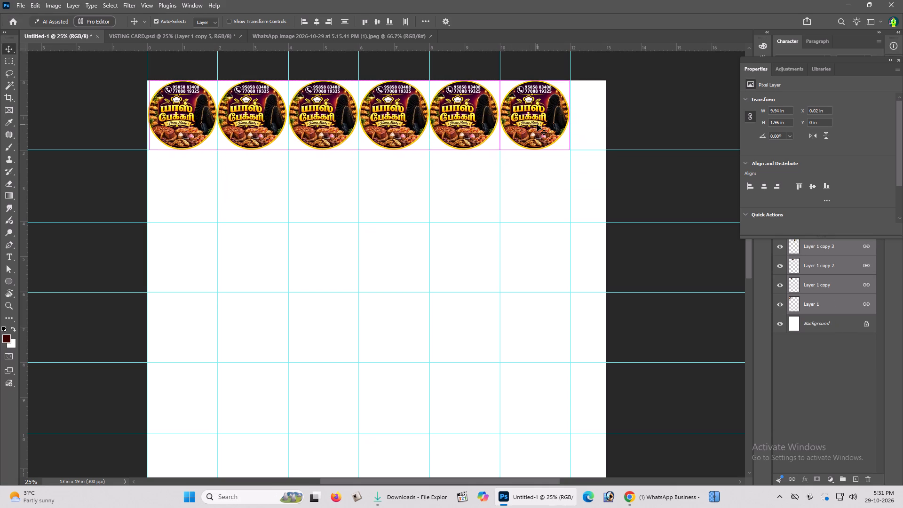
Add the sixth sticker to the selection and duplicate the whole row into the second grid row at about Y 1.96 in.
{"action": "right_click", "coordinate": [532, 115], "text": "shift"}
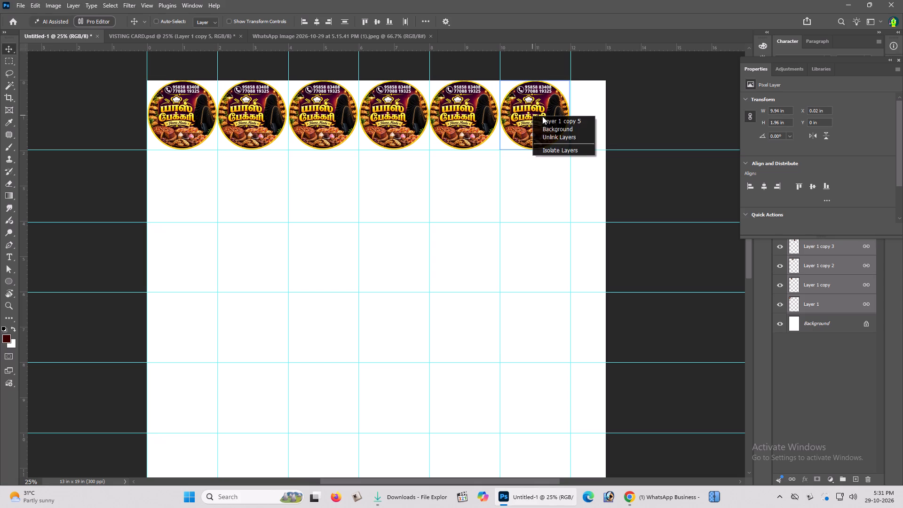
{"action": "left_click", "coordinate": [550, 120], "text": "shift"}
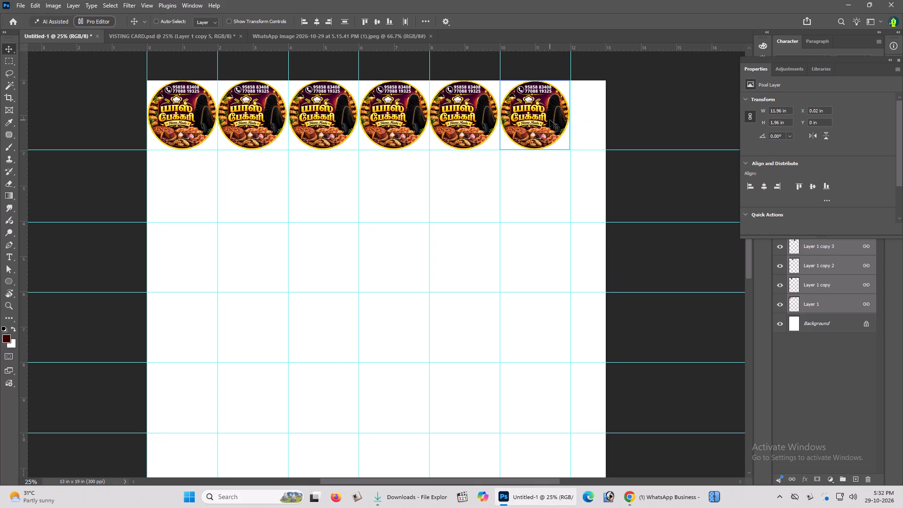
{"action": "left_click_drag", "start_coordinate": [548, 122], "coordinate": [546, 179], "text": "alt"}
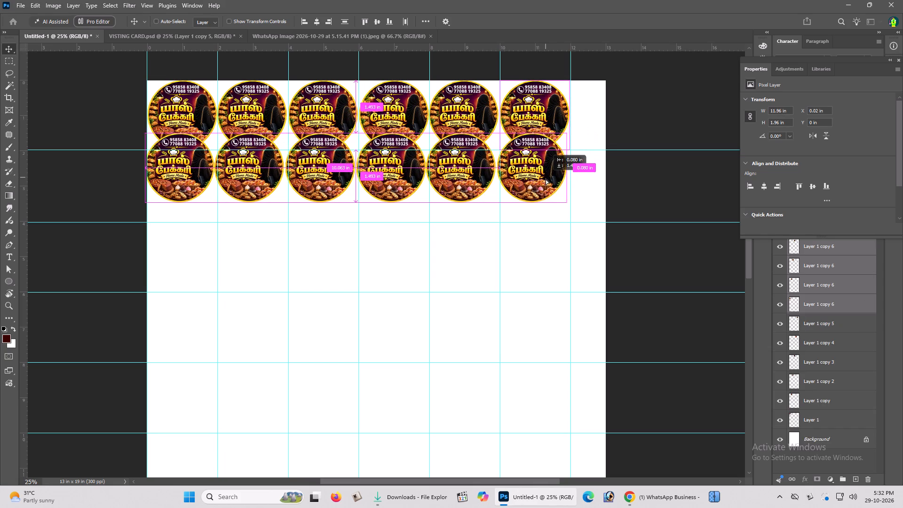
{"action": "left_click_drag", "start_coordinate": [546, 179], "coordinate": [547, 191], "text": "alt"}
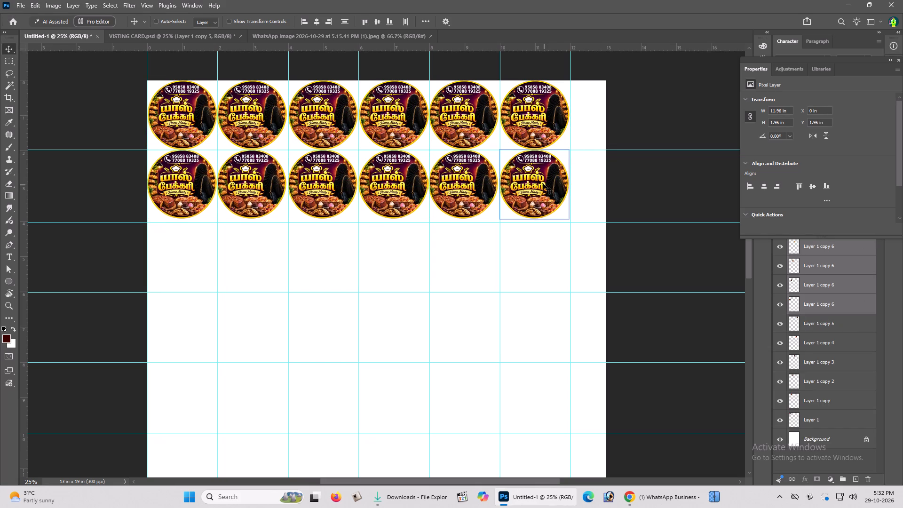
Duplicate the sticker row into the third, fourth and fifth grid rows at about Y 4.02, 5.98 and 8 in.
{"action": "left_click_drag", "start_coordinate": [539, 191], "coordinate": [541, 263], "text": "alt"}
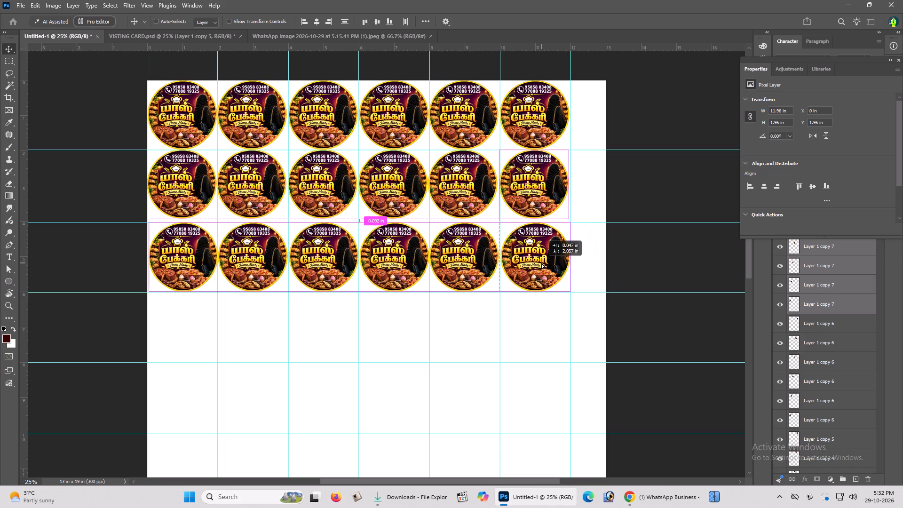
{"action": "left_click_drag", "start_coordinate": [541, 263], "coordinate": [541, 262], "text": "alt"}
{"action": "left_click_drag", "start_coordinate": [539, 268], "coordinate": [540, 331], "text": "alt"}
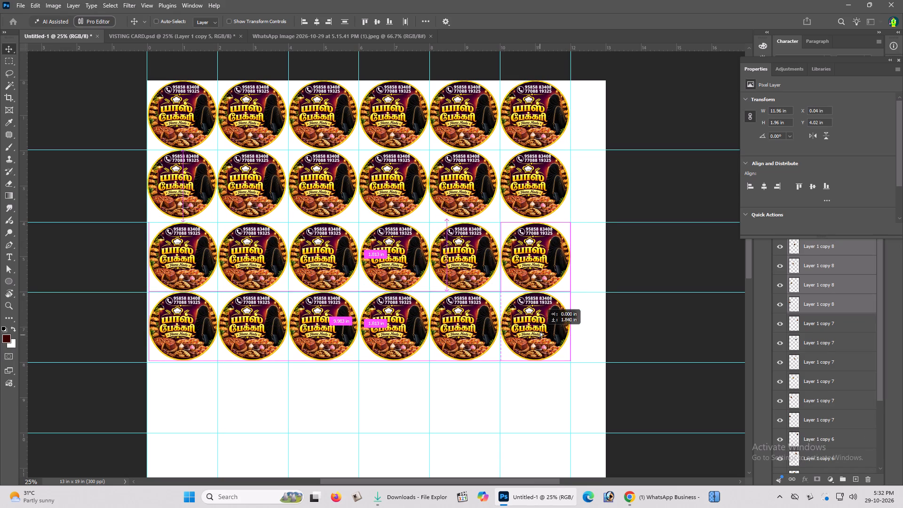
{"action": "left_click_drag", "start_coordinate": [540, 331], "coordinate": [540, 335], "text": "alt"}
{"action": "left_click_drag", "start_coordinate": [536, 343], "coordinate": [539, 389], "text": "alt"}
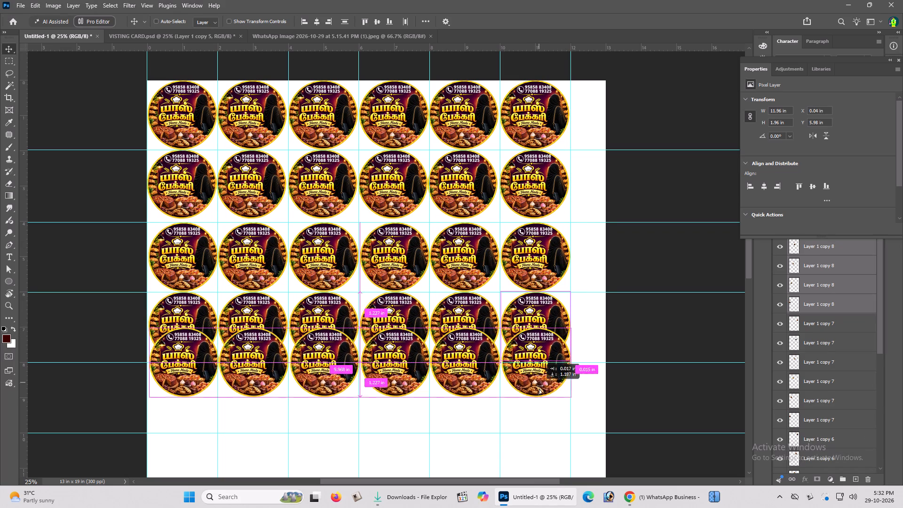
{"action": "left_click_drag", "start_coordinate": [539, 389], "coordinate": [539, 412], "text": "alt"}
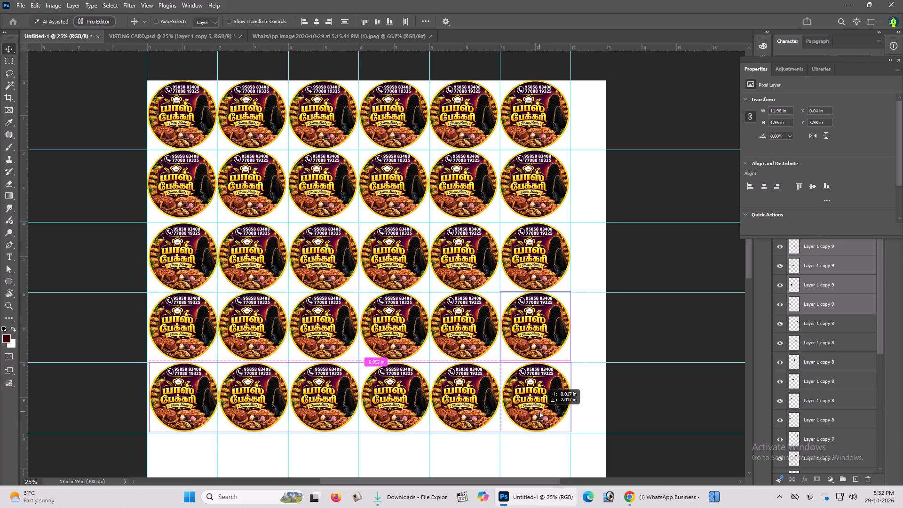
{"action": "left_click_drag", "start_coordinate": [539, 412], "coordinate": [538, 412], "text": "alt"}
Duplicate the sticker row into the sixth and seventh grid rows at about Y 10.02 and 11.98 in.
{"action": "scroll", "coordinate": [537, 411], "scroll_direction": "down", "scroll_amount": 8}
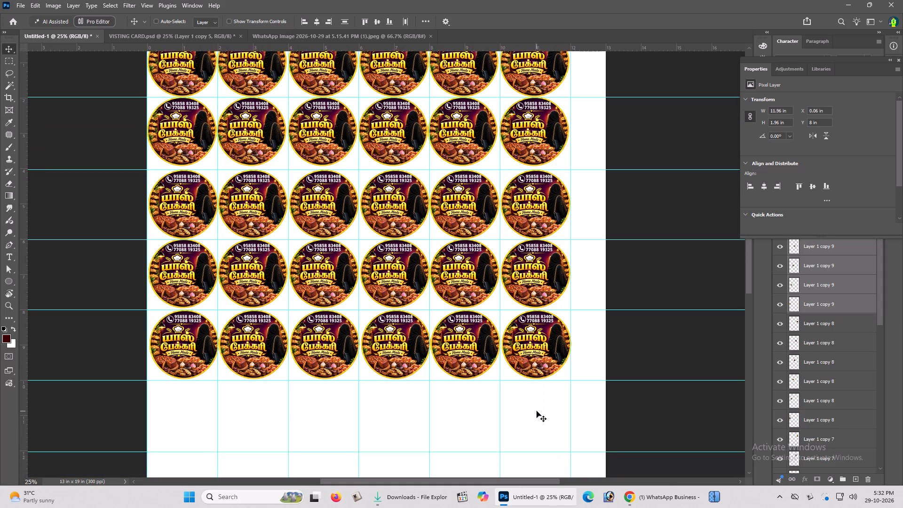
{"action": "scroll", "coordinate": [537, 411], "scroll_direction": "down", "scroll_amount": 2}
{"action": "left_click_drag", "start_coordinate": [529, 333], "coordinate": [531, 405], "text": "alt"}
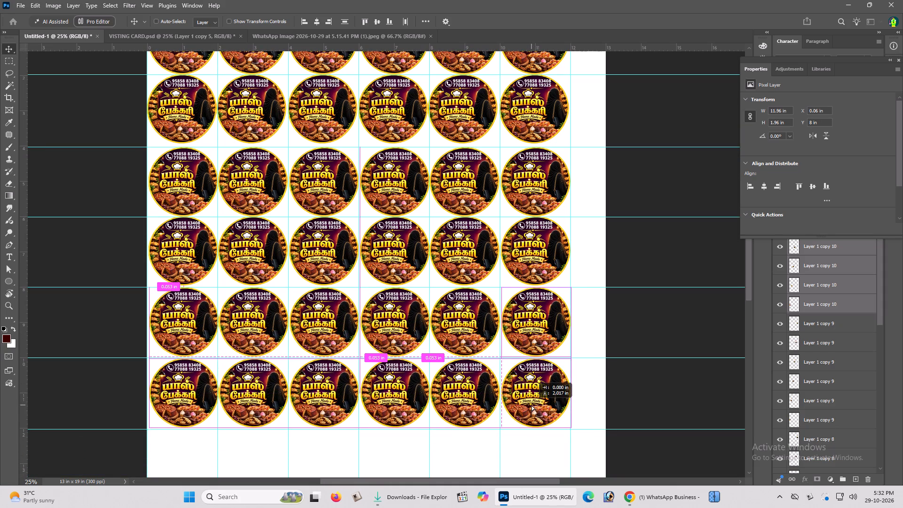
{"action": "left_click_drag", "start_coordinate": [531, 405], "coordinate": [531, 405], "text": "alt"}
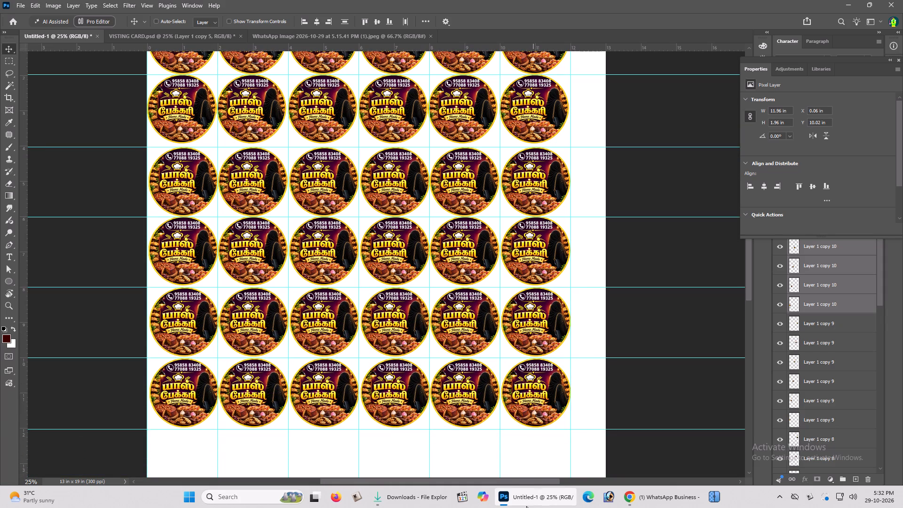
{"action": "scroll", "coordinate": [521, 457], "scroll_direction": "down", "scroll_amount": 7}
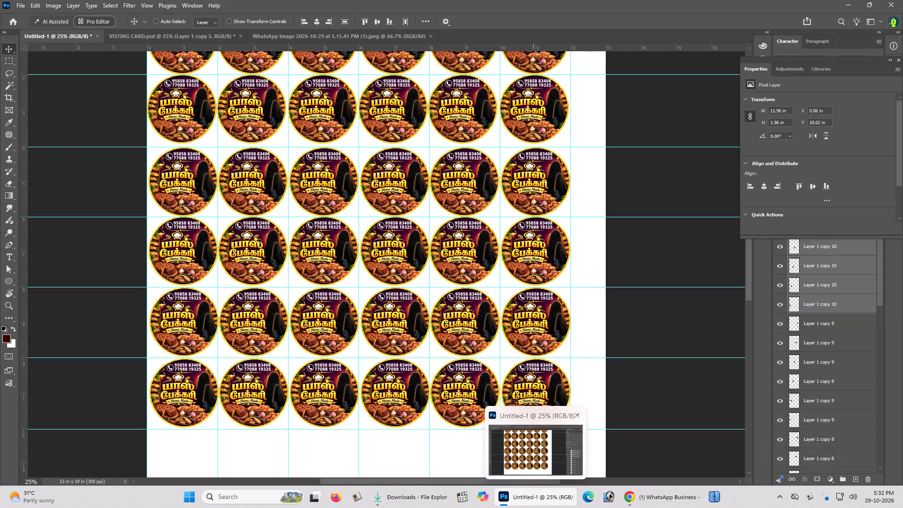
{"action": "scroll", "coordinate": [508, 380], "scroll_direction": "down", "scroll_amount": 2}
{"action": "scroll", "coordinate": [508, 380], "scroll_direction": "up", "scroll_amount": 1}
{"action": "scroll", "coordinate": [508, 380], "scroll_direction": "down", "scroll_amount": 15}
{"action": "left_click_drag", "start_coordinate": [531, 264], "coordinate": [533, 331], "text": "alt"}
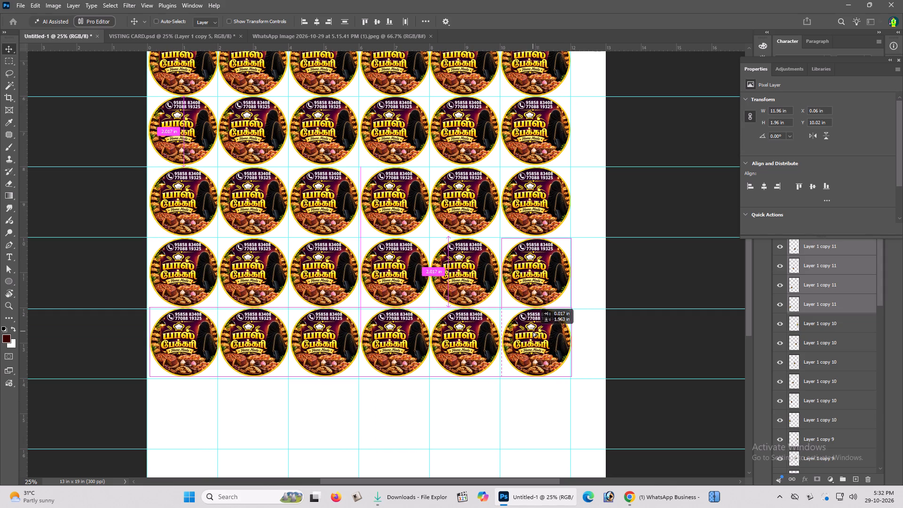
{"action": "left_click_drag", "start_coordinate": [533, 331], "coordinate": [532, 332], "text": "alt"}
Duplicate the sticker row into the eighth and ninth grid rows at about Y 14 and 15.96 in.
{"action": "scroll", "coordinate": [528, 344], "scroll_direction": "down", "scroll_amount": 5}
{"action": "left_click_drag", "start_coordinate": [542, 308], "coordinate": [536, 378], "text": "alt"}
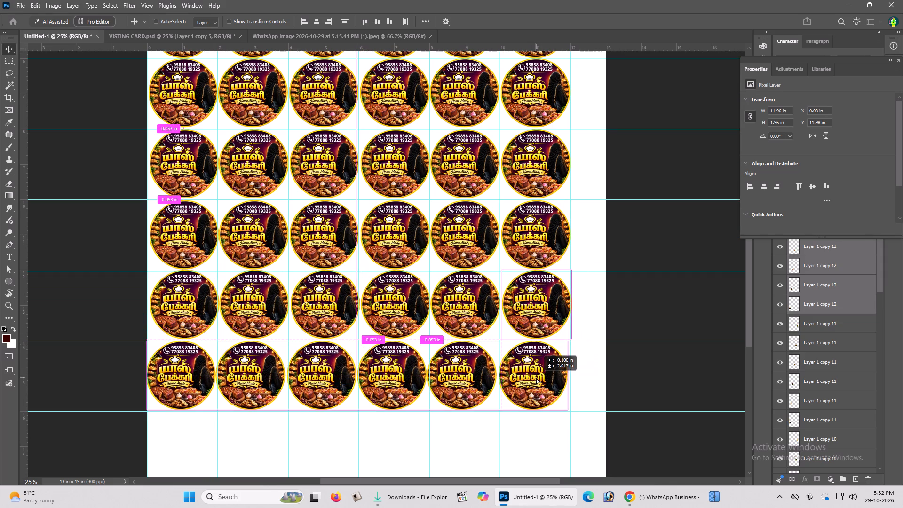
{"action": "left_click_drag", "start_coordinate": [536, 378], "coordinate": [542, 378], "text": "alt"}
{"action": "scroll", "coordinate": [538, 383], "scroll_direction": "down", "scroll_amount": 4}
{"action": "left_click_drag", "start_coordinate": [543, 361], "coordinate": [546, 425], "text": "alt"}
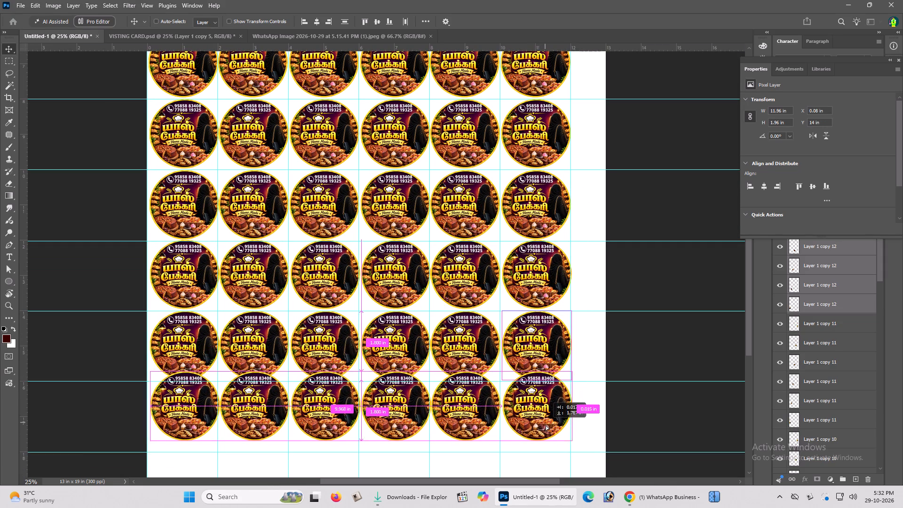
{"action": "left_click_drag", "start_coordinate": [546, 425], "coordinate": [546, 430], "text": "alt"}
Examine the filled sticker grid from the bottom of the page up to the first row.
{"action": "scroll", "coordinate": [546, 430], "scroll_direction": "down", "scroll_amount": 12}
{"action": "scroll", "coordinate": [539, 413], "scroll_direction": "up", "scroll_amount": 6}
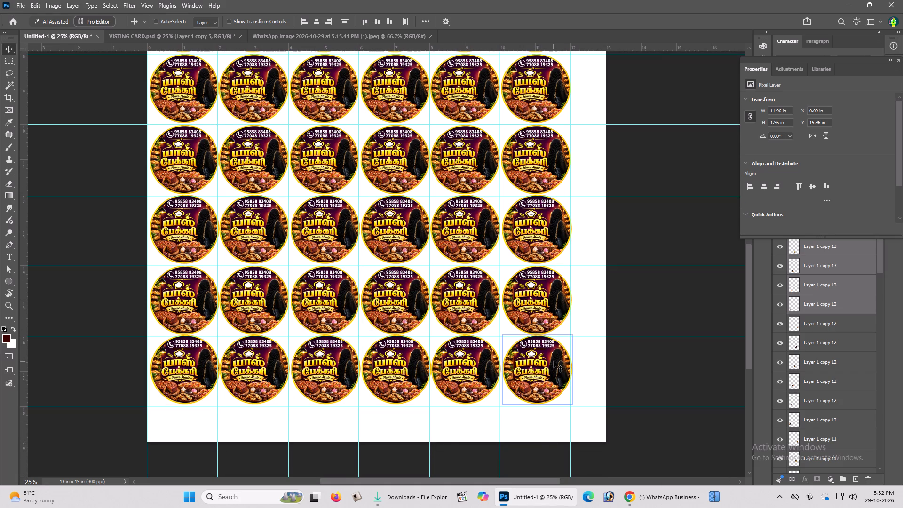
{"action": "scroll", "coordinate": [539, 350], "scroll_direction": "up", "scroll_amount": 1}
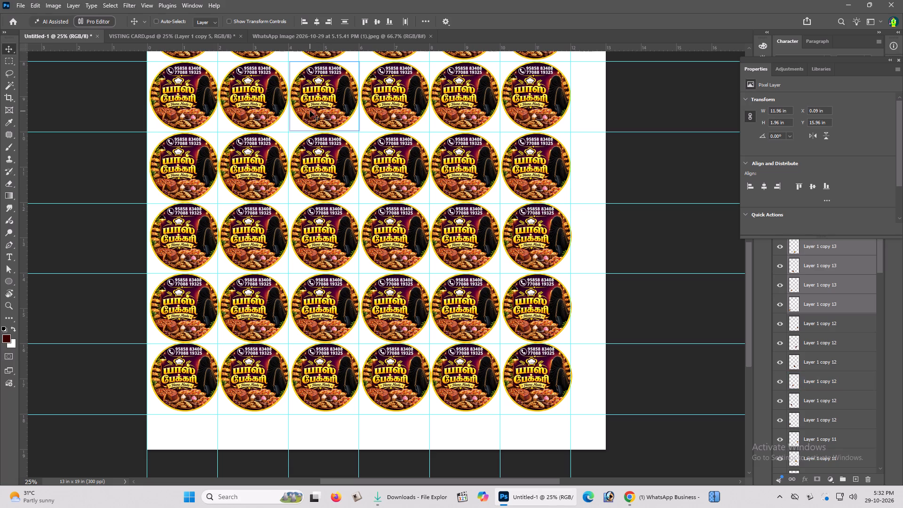
{"action": "scroll", "coordinate": [310, 111], "scroll_direction": "up", "scroll_amount": 18}
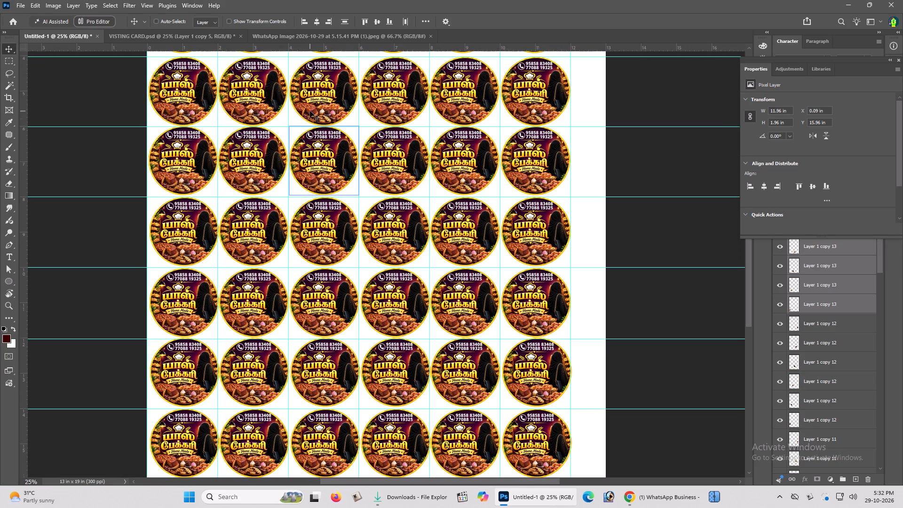
{"action": "scroll", "coordinate": [310, 111], "scroll_direction": "up", "scroll_amount": 11}
{"action": "scroll", "coordinate": [310, 111], "scroll_direction": "down", "scroll_amount": 1}
{"action": "scroll", "coordinate": [310, 111], "scroll_direction": "up", "scroll_amount": 7}
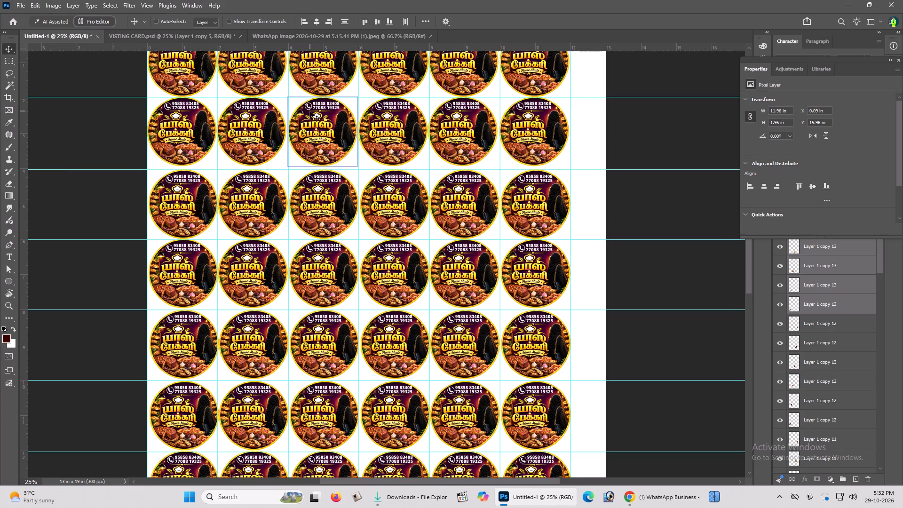
{"action": "scroll", "coordinate": [310, 111], "scroll_direction": "up", "scroll_amount": 6}
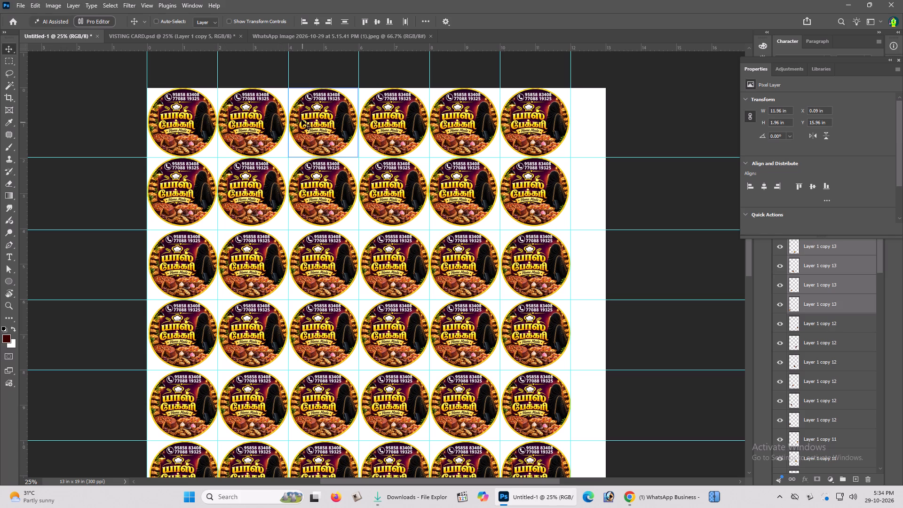
Nudge the bottom sticker row slightly to the right and link its layers together.
{"action": "key", "text": "Right"}
{"action": "key", "text": "Right"}
{"action": "right_click", "coordinate": [527, 120]}
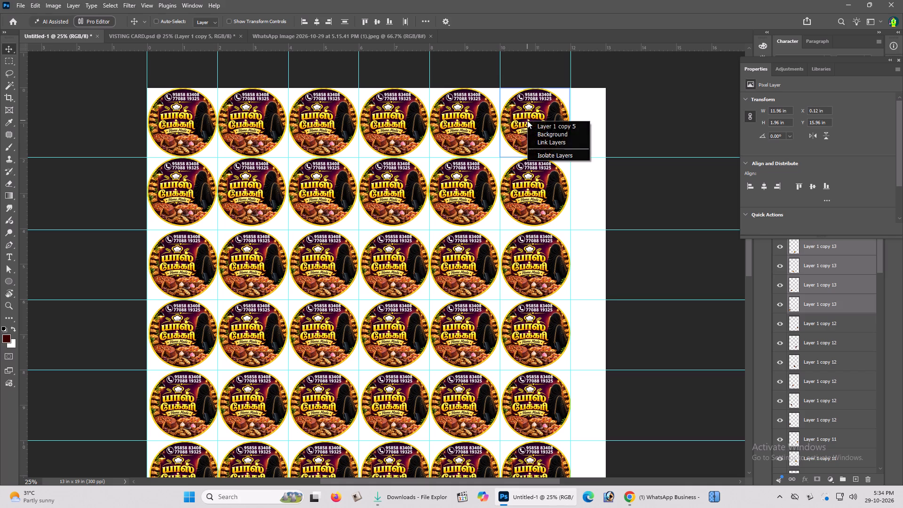
{"action": "left_click", "coordinate": [551, 140]}
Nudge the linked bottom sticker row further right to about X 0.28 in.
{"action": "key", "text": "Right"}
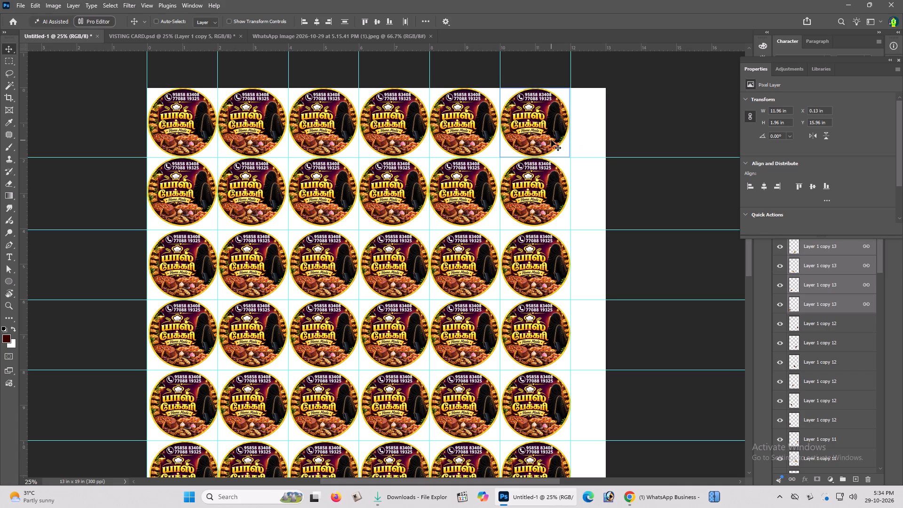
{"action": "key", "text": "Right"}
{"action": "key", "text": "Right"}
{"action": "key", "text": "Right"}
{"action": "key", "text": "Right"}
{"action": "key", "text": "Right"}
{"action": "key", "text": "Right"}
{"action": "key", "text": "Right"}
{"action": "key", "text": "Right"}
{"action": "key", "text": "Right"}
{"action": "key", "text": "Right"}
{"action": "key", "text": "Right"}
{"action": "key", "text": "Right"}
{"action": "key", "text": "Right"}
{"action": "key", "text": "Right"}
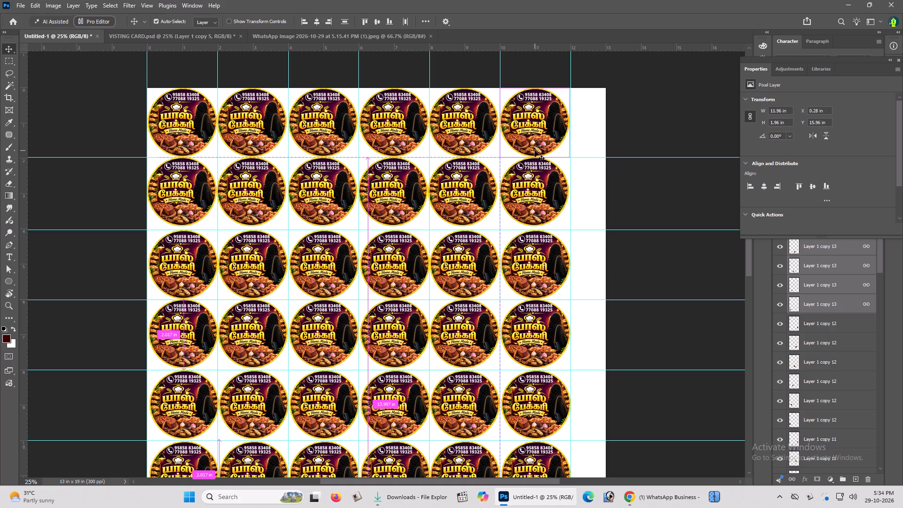
Free-transform the bottom sticker row and shift it back left to about X 0.07 in, in line with the rows above.
{"action": "key", "text": "ctrl+t"}
{"action": "scroll", "coordinate": [556, 151], "scroll_direction": "up", "scroll_amount": 4}
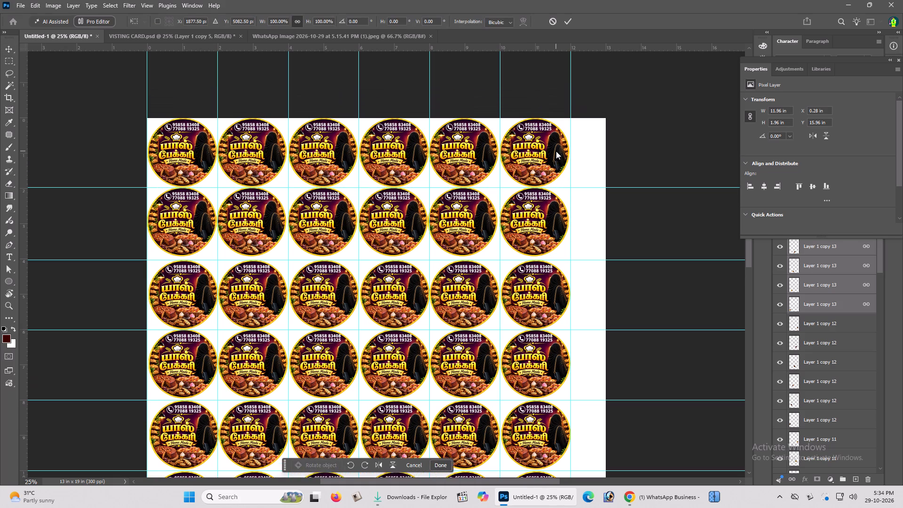
{"action": "scroll", "coordinate": [556, 151], "scroll_direction": "up", "scroll_amount": 20}
{"action": "scroll", "coordinate": [556, 151], "scroll_direction": "up", "scroll_amount": 20}
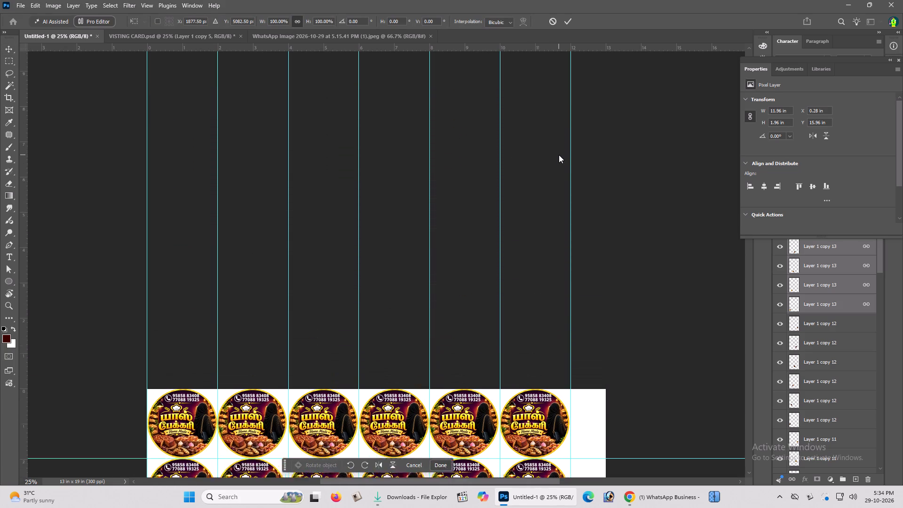
{"action": "scroll", "coordinate": [559, 155], "scroll_direction": "up", "scroll_amount": 9}
{"action": "scroll", "coordinate": [568, 137], "scroll_direction": "down", "scroll_amount": 18}
{"action": "scroll", "coordinate": [552, 179], "scroll_direction": "up", "scroll_amount": 1}
{"action": "scroll", "coordinate": [552, 181], "scroll_direction": "down", "scroll_amount": 20}
{"action": "scroll", "coordinate": [526, 233], "scroll_direction": "up", "scroll_amount": 1}
{"action": "scroll", "coordinate": [526, 233], "scroll_direction": "down", "scroll_amount": 12}
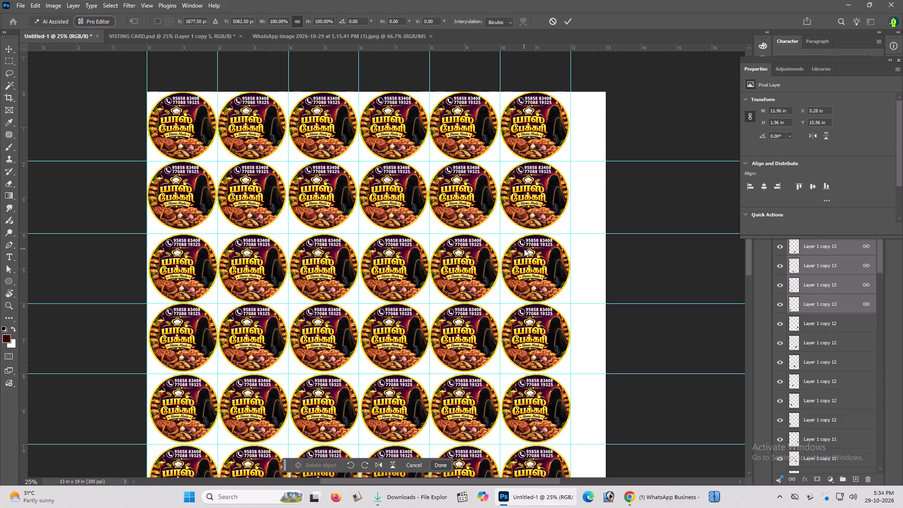
{"action": "scroll", "coordinate": [524, 249], "scroll_direction": "down", "scroll_amount": 13}
{"action": "scroll", "coordinate": [518, 278], "scroll_direction": "up", "scroll_amount": 1}
{"action": "scroll", "coordinate": [518, 279], "scroll_direction": "down", "scroll_amount": 16}
{"action": "scroll", "coordinate": [518, 283], "scroll_direction": "up", "scroll_amount": 1}
{"action": "scroll", "coordinate": [518, 283], "scroll_direction": "down", "scroll_amount": 20}
{"action": "scroll", "coordinate": [518, 283], "scroll_direction": "down", "scroll_amount": 11}
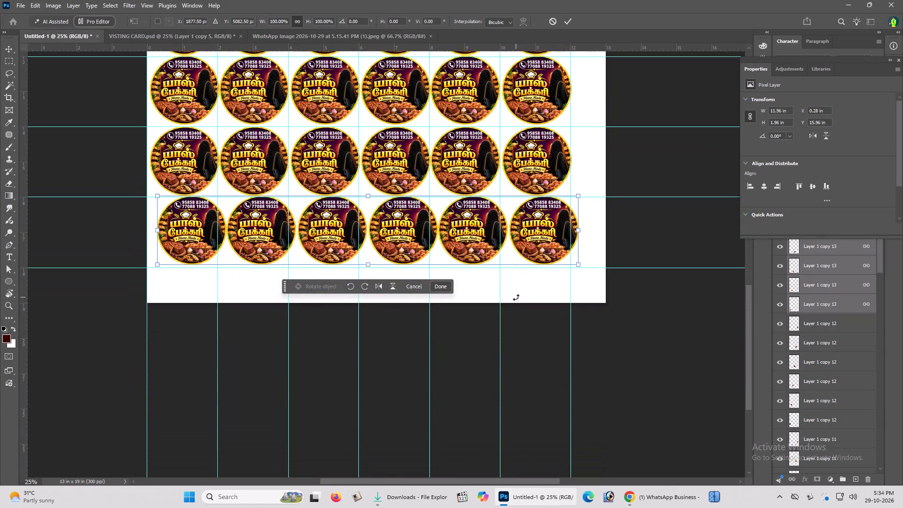
{"action": "scroll", "coordinate": [516, 297], "scroll_direction": "down", "scroll_amount": 12}
{"action": "scroll", "coordinate": [517, 306], "scroll_direction": "up", "scroll_amount": 20}
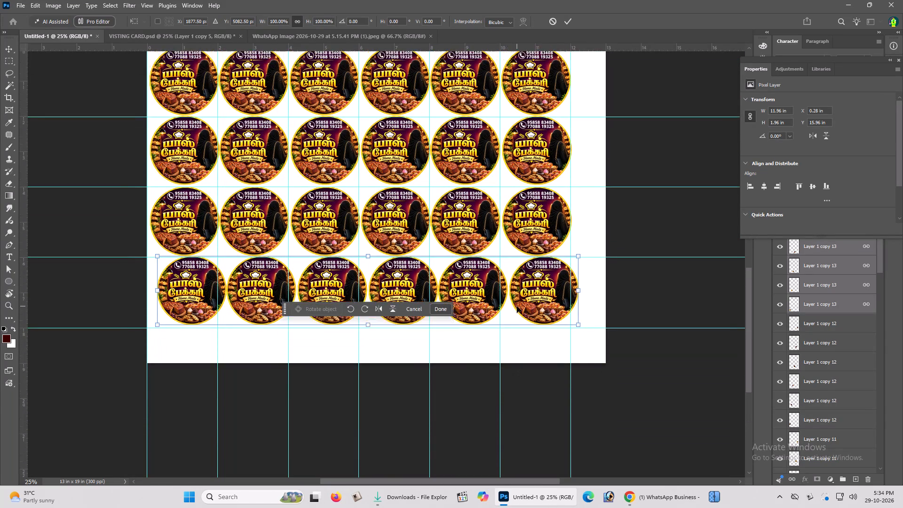
{"action": "key", "text": "Right"}
{"action": "key", "text": "Right"}
{"action": "key", "text": "Right"}
{"action": "key", "text": "Right"}
{"action": "key", "text": "Right"}
{"action": "key", "text": "Right"}
{"action": "key", "text": "Right"}
{"action": "key", "text": "Right"}
{"action": "key", "text": "Right"}
{"action": "key", "text": "Right"}
{"action": "key", "text": "Right"}
{"action": "key", "text": "Right"}
{"action": "key", "text": "Right"}
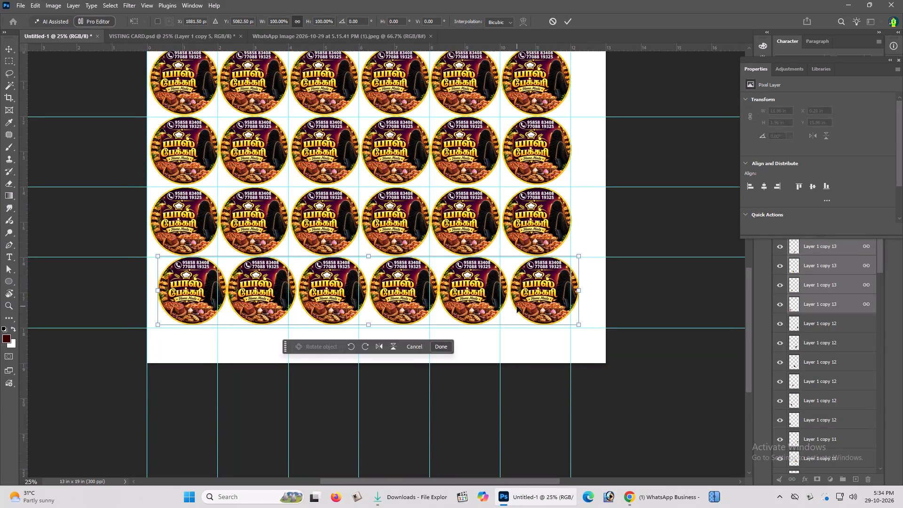
{"action": "key", "text": "Right"}
{"action": "key", "text": "Right"}
{"action": "key", "text": "Right"}
{"action": "key", "text": "Left"}
{"action": "key", "text": "Left"}
{"action": "key", "text": "Left"}
{"action": "key", "text": "Left"}
{"action": "key", "text": "Left"}
{"action": "key", "text": "Left"}
{"action": "key", "text": "Left"}
{"action": "key", "text": "Left"}
{"action": "key", "text": "Left"}
{"action": "key", "text": "Left"}
{"action": "key", "text": "Left"}
{"action": "key", "text": "Left"}
{"action": "key", "text": "Left"}
{"action": "key", "text": "Left"}
{"action": "key", "text": "Left"}
{"action": "key", "text": "Left"}
{"action": "key", "text": "Left"}
{"action": "key", "text": "Left"}
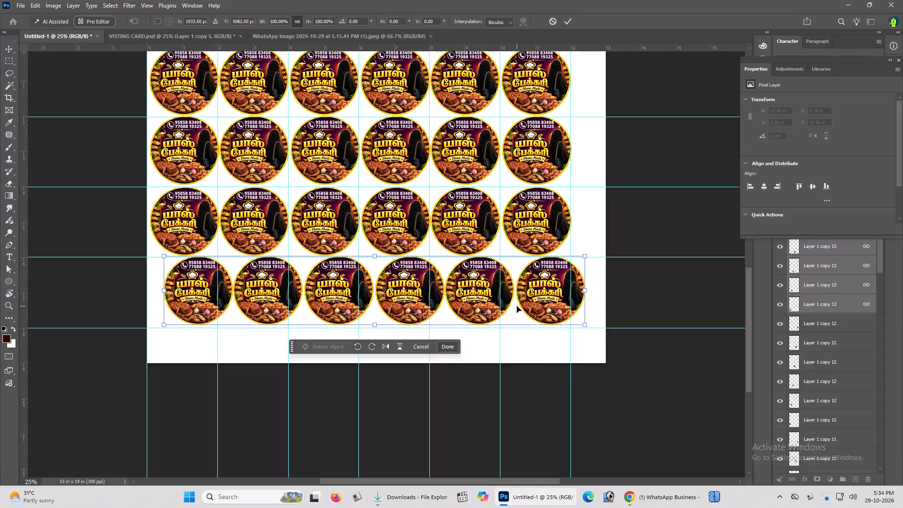
{"action": "key", "text": "Left"}
{"action": "key", "text": "Left"}
{"action": "key", "text": "Left"}
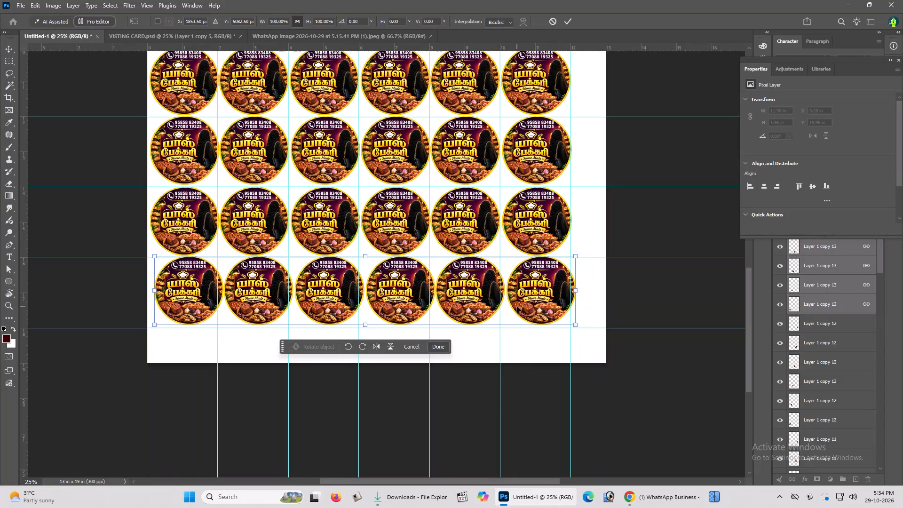
{"action": "key", "text": "Left"}
{"action": "key", "text": "Left"}
{"action": "key", "text": "Left"}
{"action": "key", "text": "Left"}
{"action": "key", "text": "Left"}
{"action": "key", "text": "Left"}
{"action": "key", "text": "Left"}
{"action": "key", "text": "Left"}
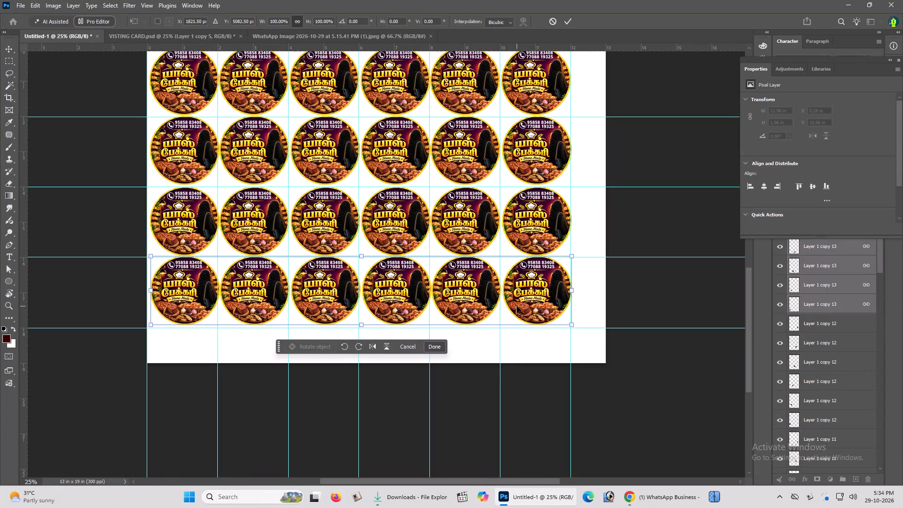
{"action": "key", "text": "Left"}
{"action": "key", "text": "Left"}
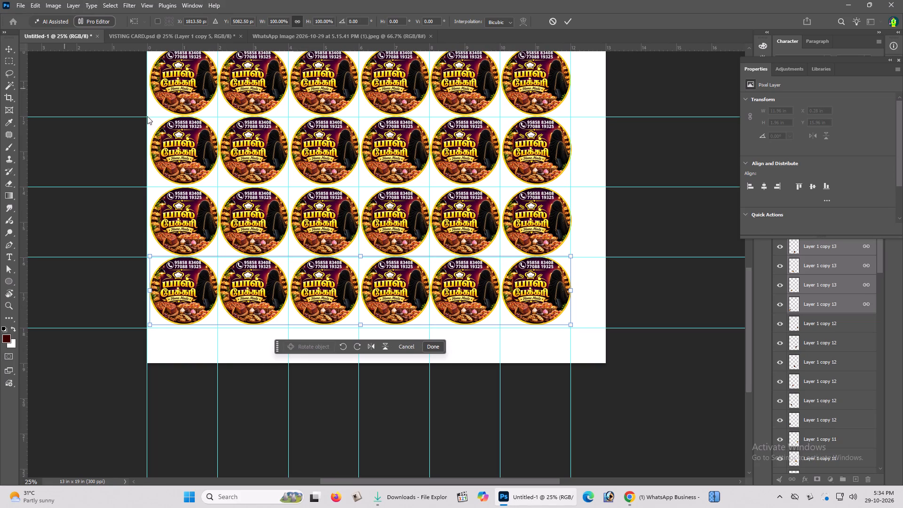
{"action": "left_click", "coordinate": [659, 140]}
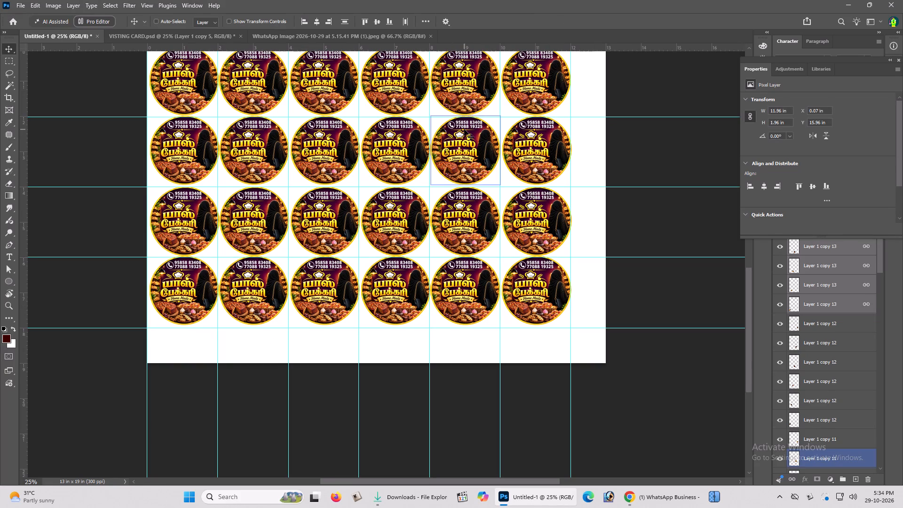
Start saving the sticker sheet under a new name and create a folder named 29 in OUTPUT (E:) > 2026 > october.
{"action": "scroll", "coordinate": [464, 129], "scroll_direction": "down", "scroll_amount": 1}
{"action": "scroll", "coordinate": [464, 129], "scroll_direction": "up", "scroll_amount": 20}
{"action": "scroll", "coordinate": [464, 129], "scroll_direction": "up", "scroll_amount": 7}
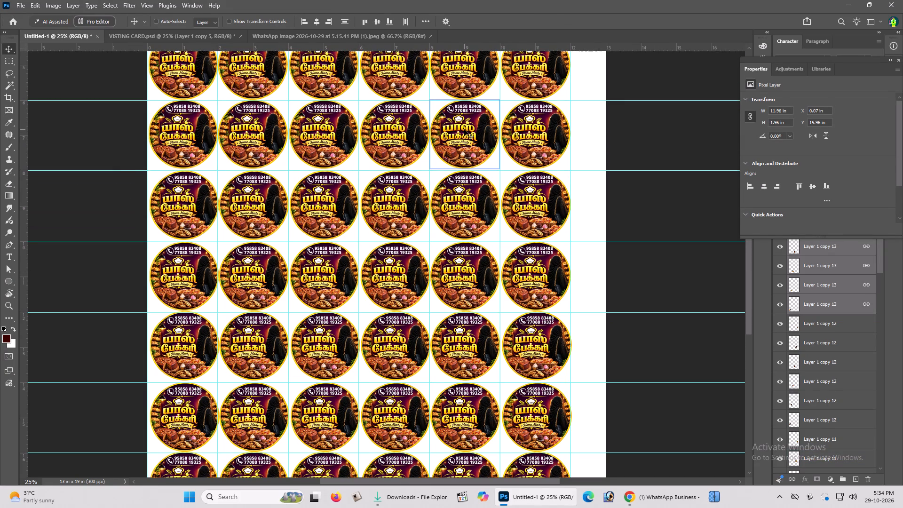
{"action": "key", "text": "ctrl+shift+s"}
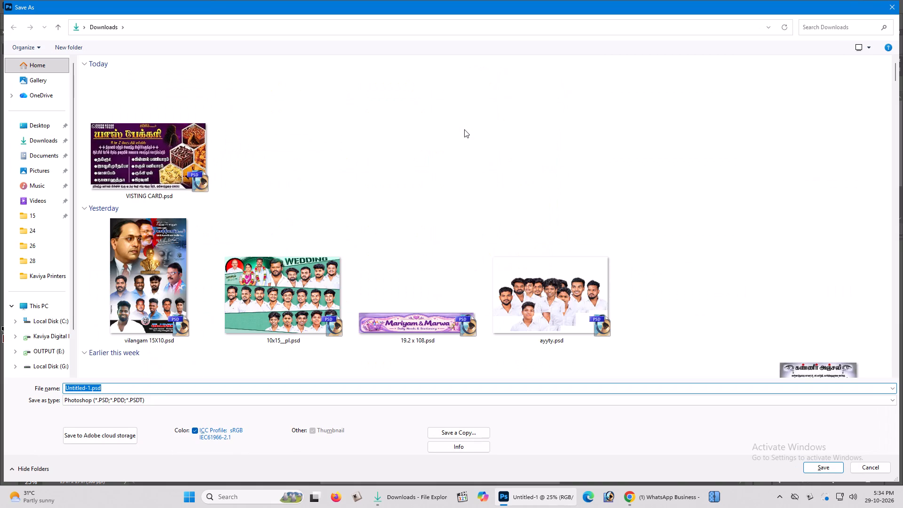
{"action": "left_click", "coordinate": [43, 310]}
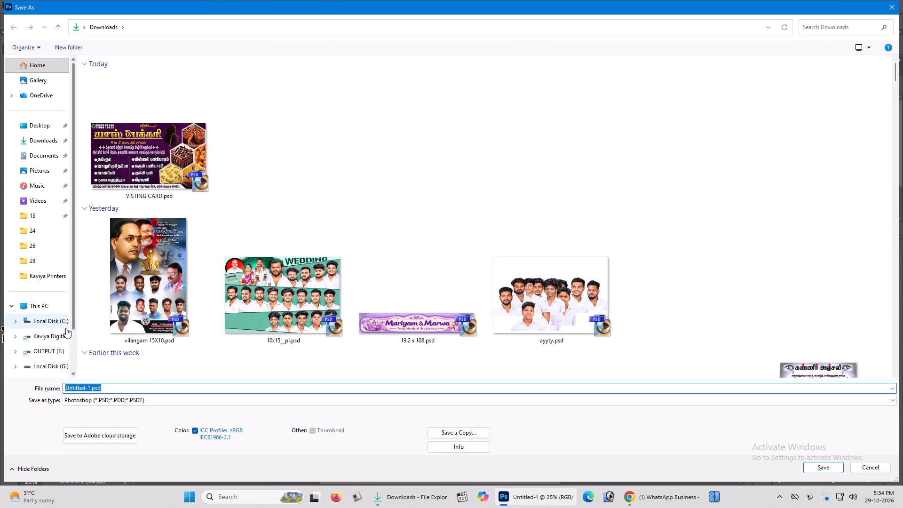
{"action": "left_click", "coordinate": [65, 327]}
{"action": "left_click", "coordinate": [48, 310]}
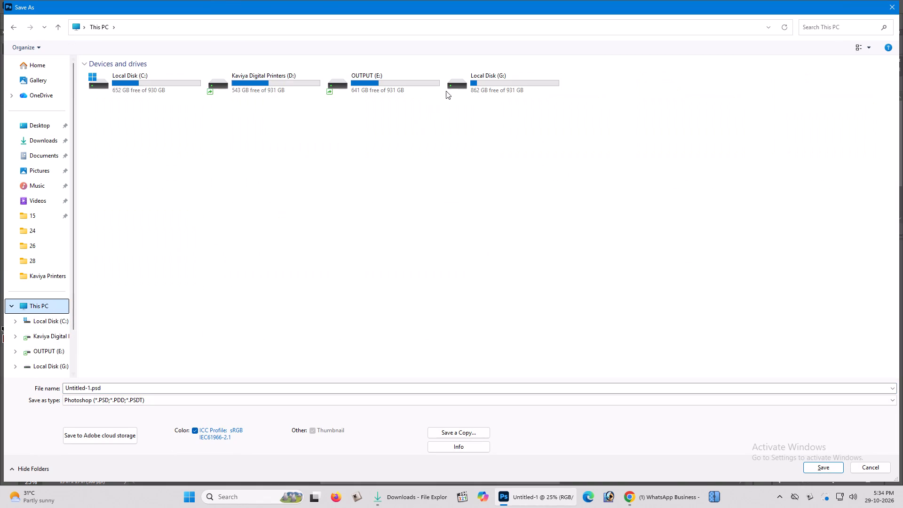
{"action": "double_click", "coordinate": [401, 84]}
{"action": "double_click", "coordinate": [277, 151]}
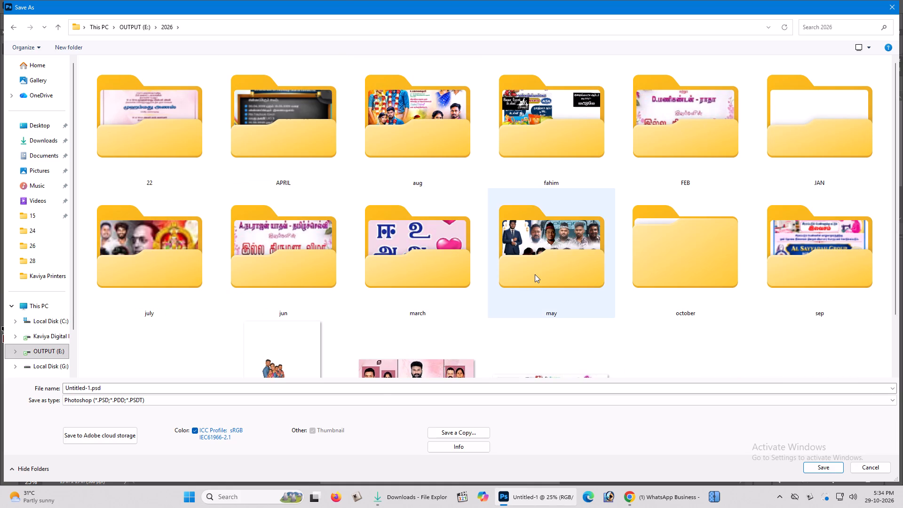
{"action": "double_click", "coordinate": [694, 285]}
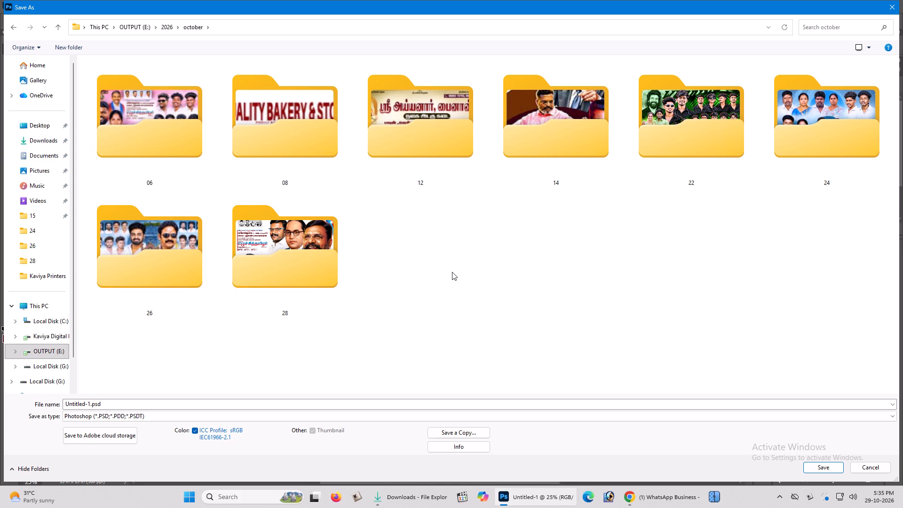
{"action": "right_click_drag", "start_coordinate": [473, 262], "coordinate": [460, 251]}
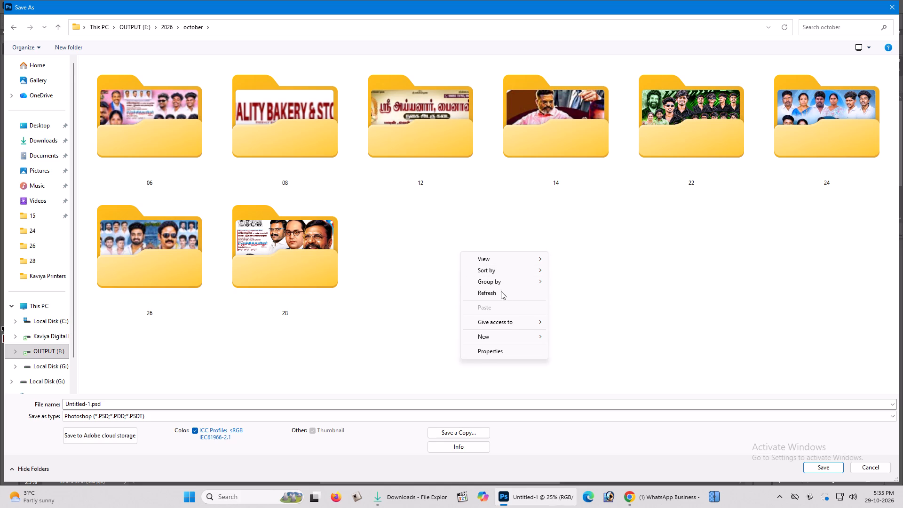
{"action": "left_click", "coordinate": [498, 334]}
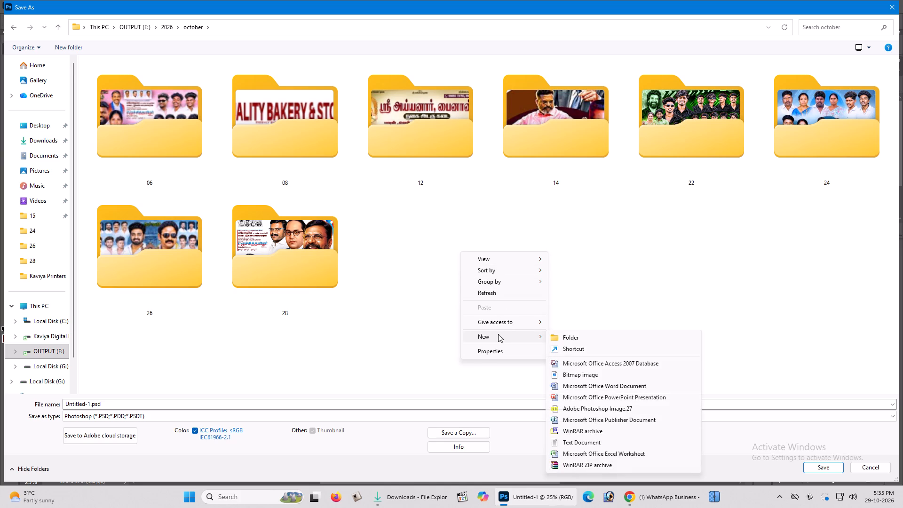
{"action": "left_click", "coordinate": [621, 339]}
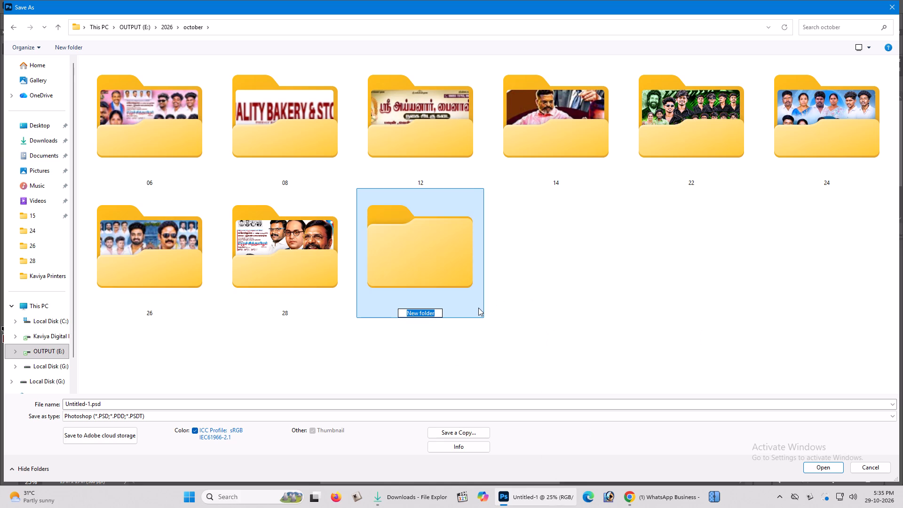
{"action": "key", "text": "2"}
{"action": "key", "text": "9"}
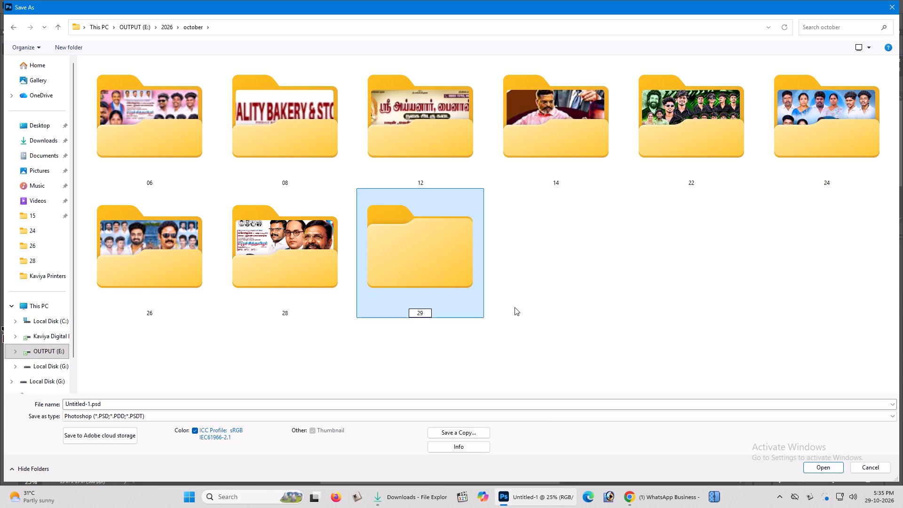
{"action": "left_click", "coordinate": [526, 299]}
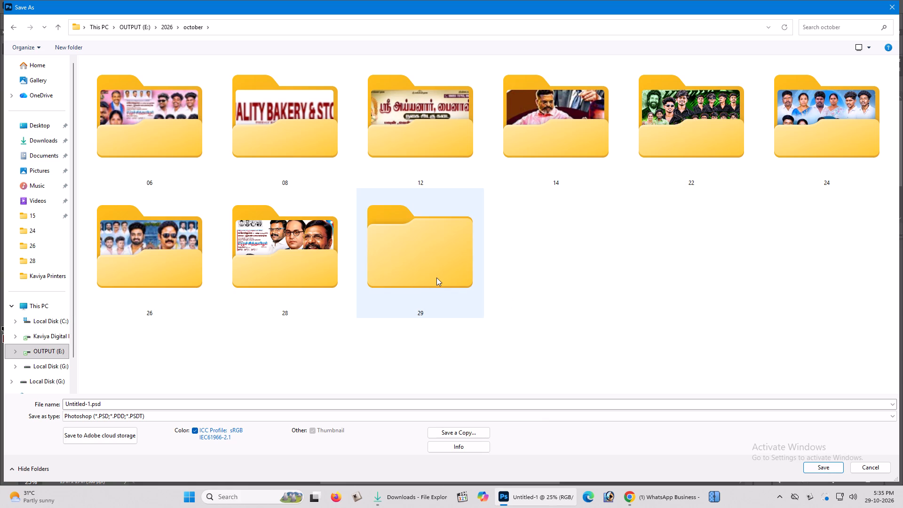
Save the sheet as "2x2 inch stricker.psd" inside the new 29 folder.
{"action": "double_click", "coordinate": [436, 278]}
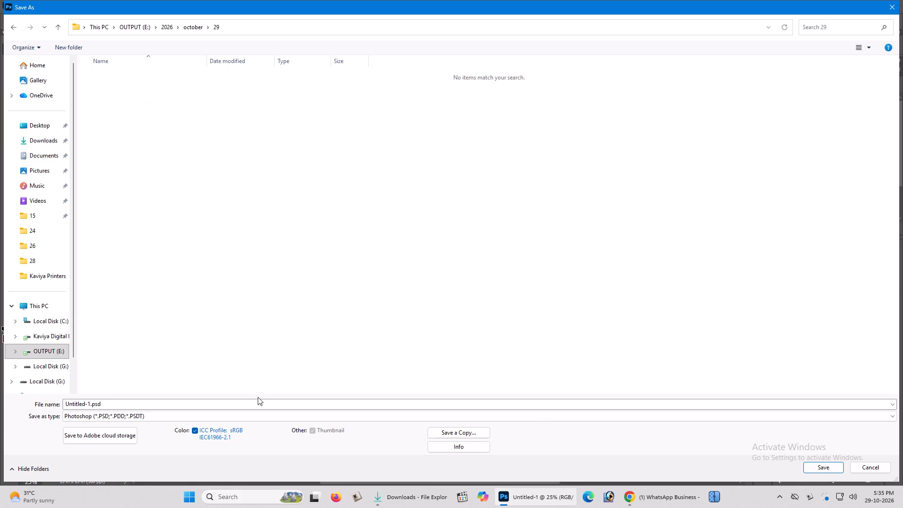
{"action": "left_click", "coordinate": [257, 401]}
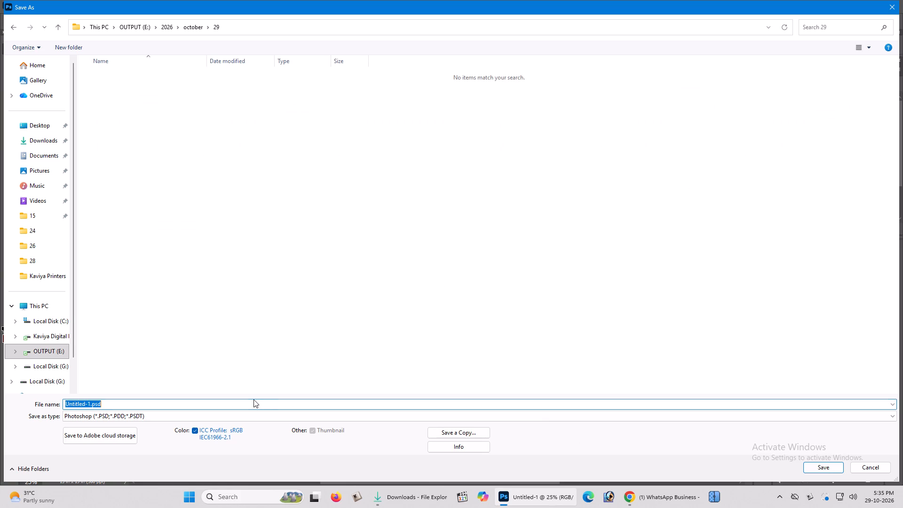
{"action": "key", "text": "BackSpace"}
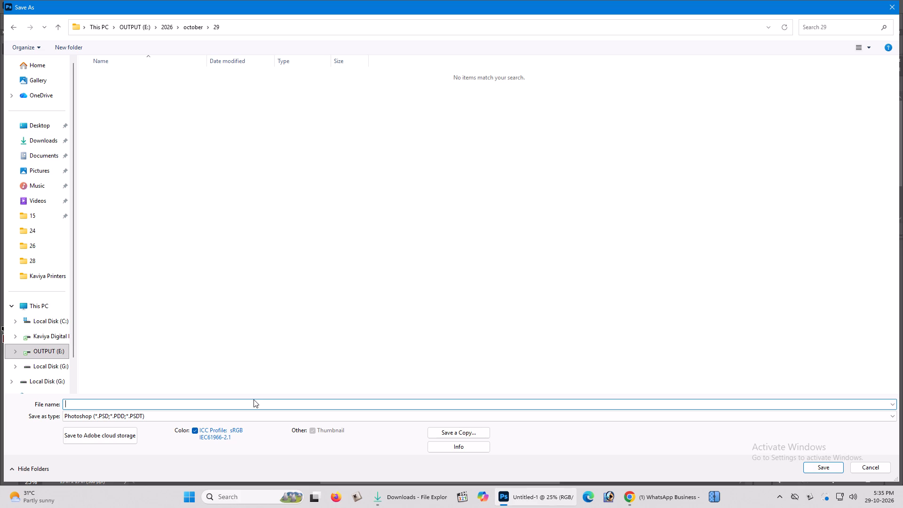
Save the sticker sheet as a Photoshop file named "2x2 inch stricker" in the october > 29 folder.
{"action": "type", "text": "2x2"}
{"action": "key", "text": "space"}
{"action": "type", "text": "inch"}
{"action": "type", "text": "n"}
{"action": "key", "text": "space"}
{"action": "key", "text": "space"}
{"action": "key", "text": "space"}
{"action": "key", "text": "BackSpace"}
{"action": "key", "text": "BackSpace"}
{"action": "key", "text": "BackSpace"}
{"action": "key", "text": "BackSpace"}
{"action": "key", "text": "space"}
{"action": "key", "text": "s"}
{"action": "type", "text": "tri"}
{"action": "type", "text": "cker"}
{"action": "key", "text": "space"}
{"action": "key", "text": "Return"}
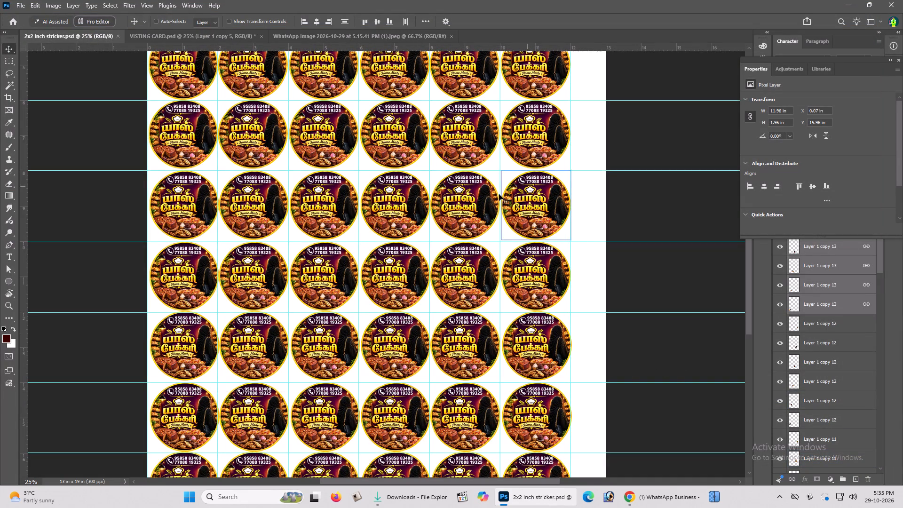
Look over the upper rows of the sticker sheet and check the open visiting card and round bakery logo image.
{"action": "scroll", "coordinate": [499, 190], "scroll_direction": "up", "scroll_amount": 15}
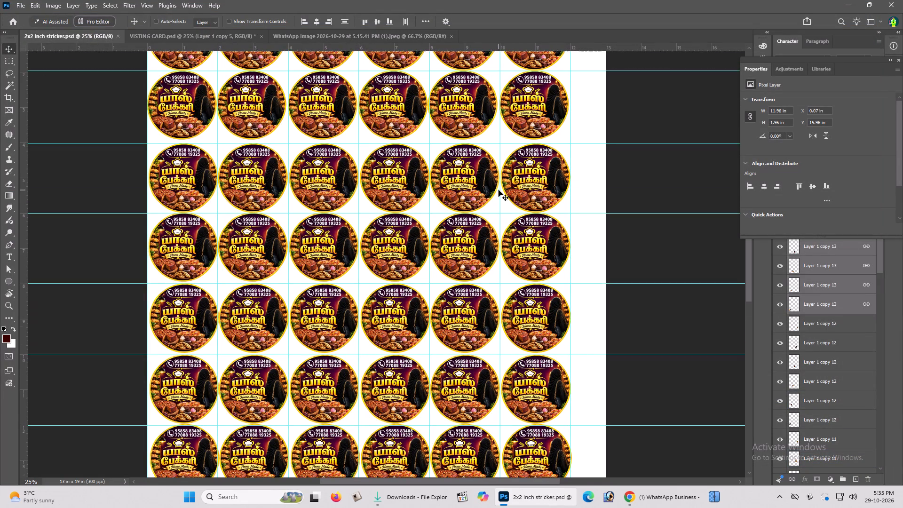
{"action": "scroll", "coordinate": [499, 190], "scroll_direction": "up", "scroll_amount": 5}
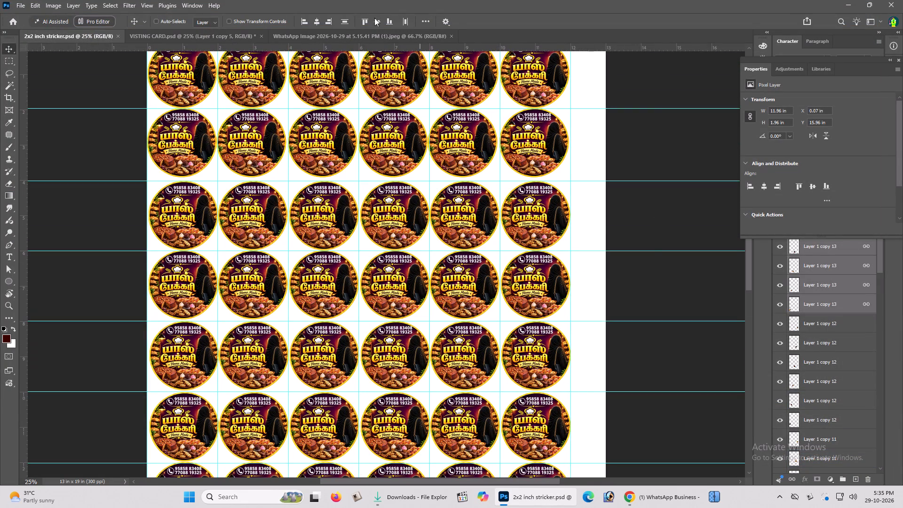
{"action": "left_click", "coordinate": [317, 35]}
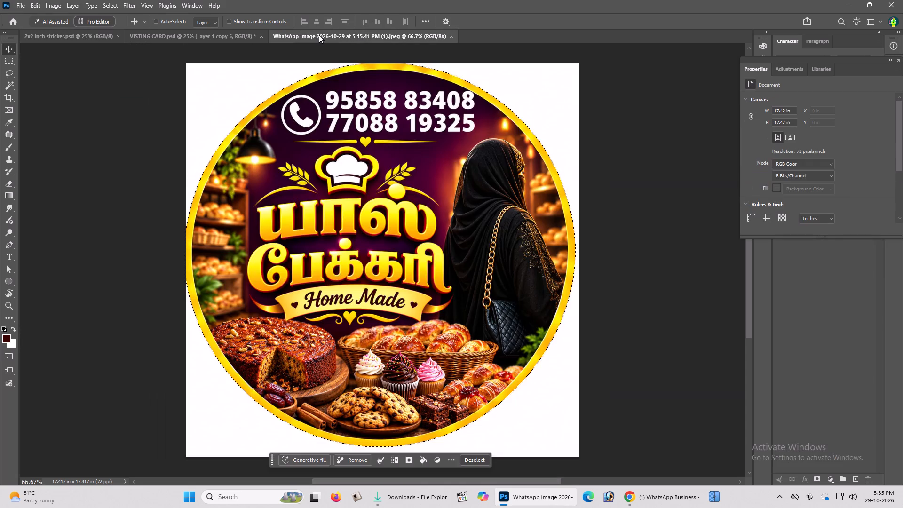
{"action": "left_click", "coordinate": [211, 39]}
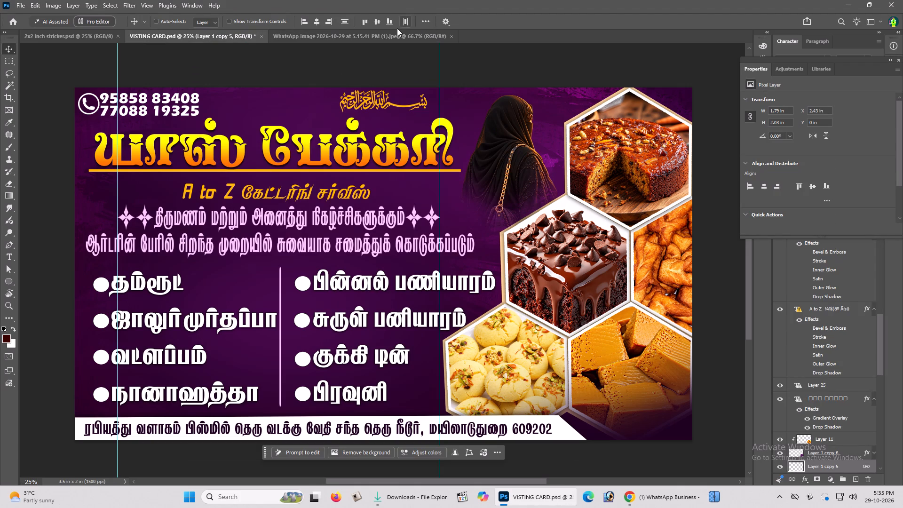
{"action": "left_click", "coordinate": [386, 35]}
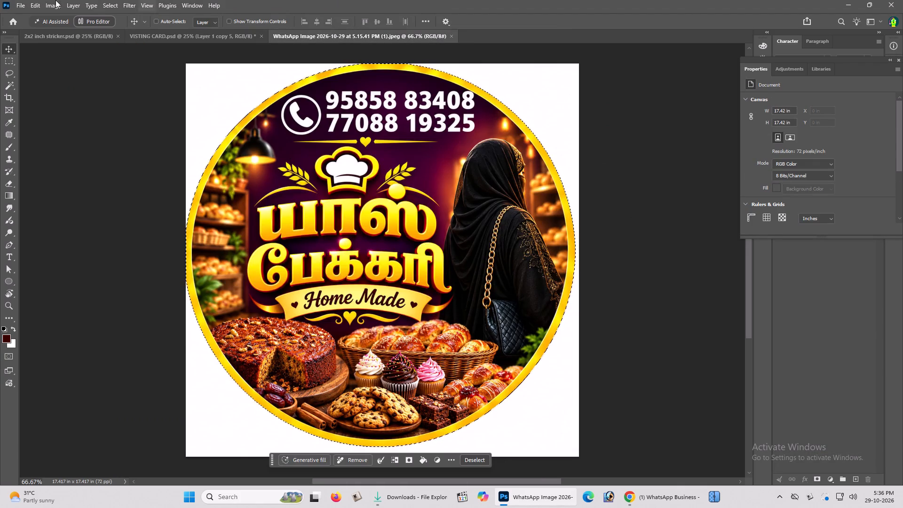
{"action": "left_click", "coordinate": [63, 37]}
{"action": "scroll", "coordinate": [158, 81], "scroll_direction": "up", "scroll_amount": 5}
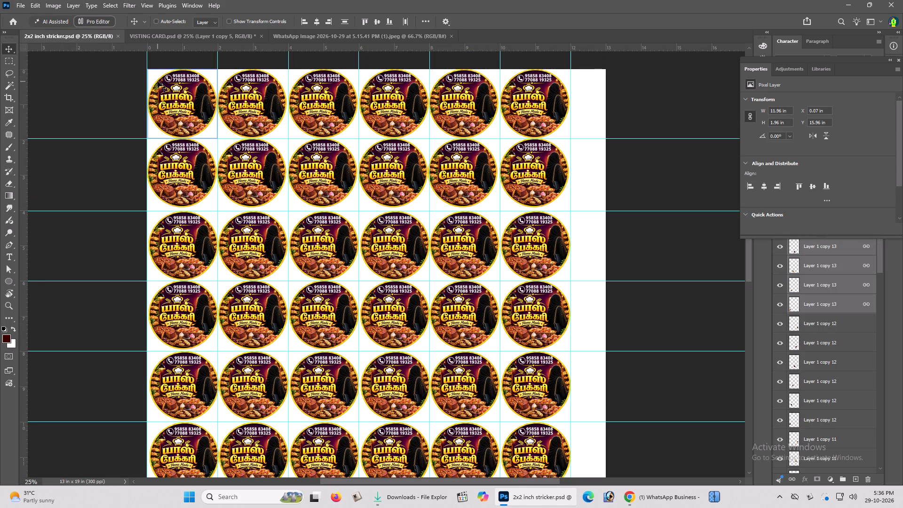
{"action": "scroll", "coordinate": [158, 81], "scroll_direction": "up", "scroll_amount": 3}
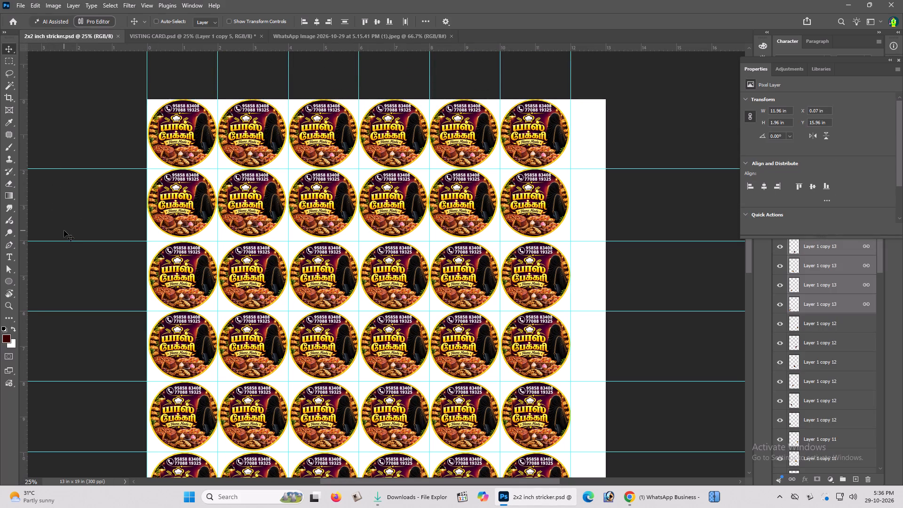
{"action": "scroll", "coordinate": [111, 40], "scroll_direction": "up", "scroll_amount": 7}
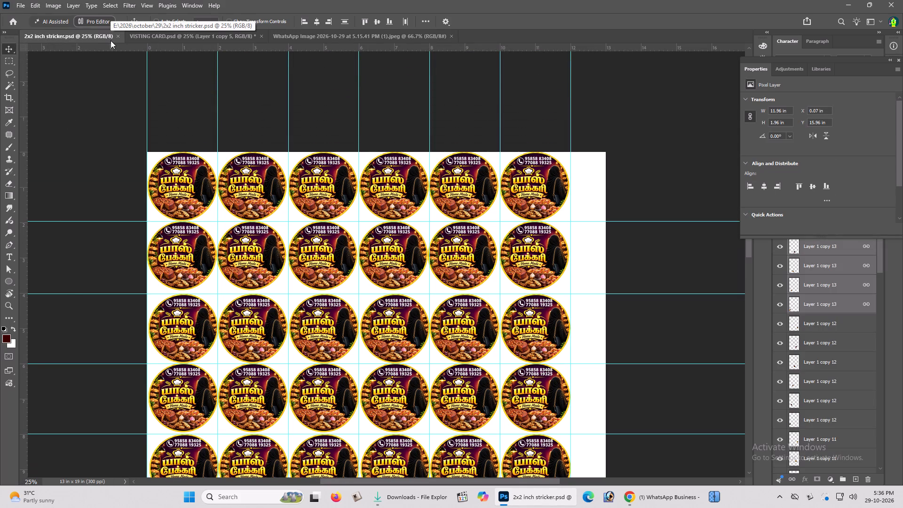
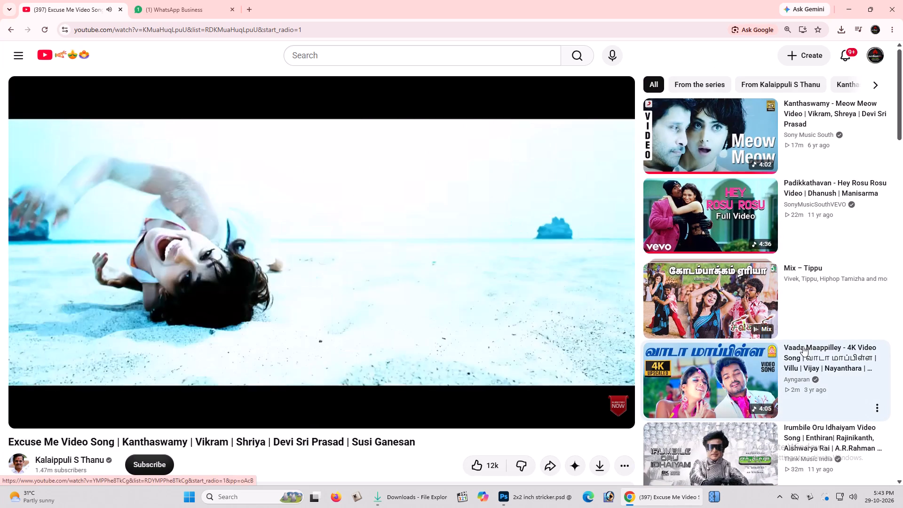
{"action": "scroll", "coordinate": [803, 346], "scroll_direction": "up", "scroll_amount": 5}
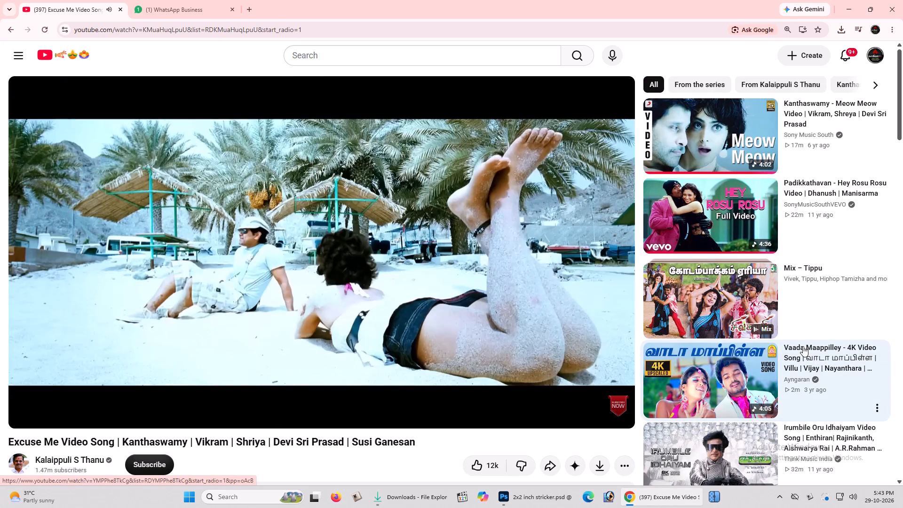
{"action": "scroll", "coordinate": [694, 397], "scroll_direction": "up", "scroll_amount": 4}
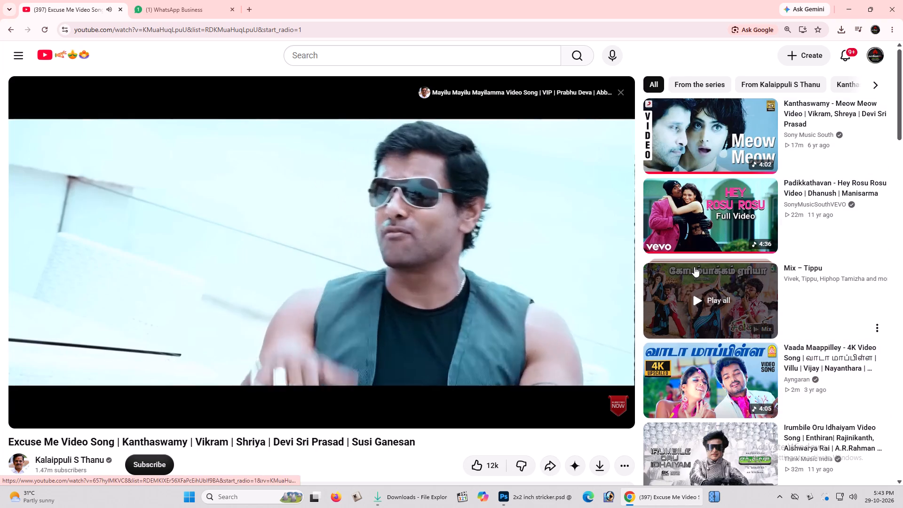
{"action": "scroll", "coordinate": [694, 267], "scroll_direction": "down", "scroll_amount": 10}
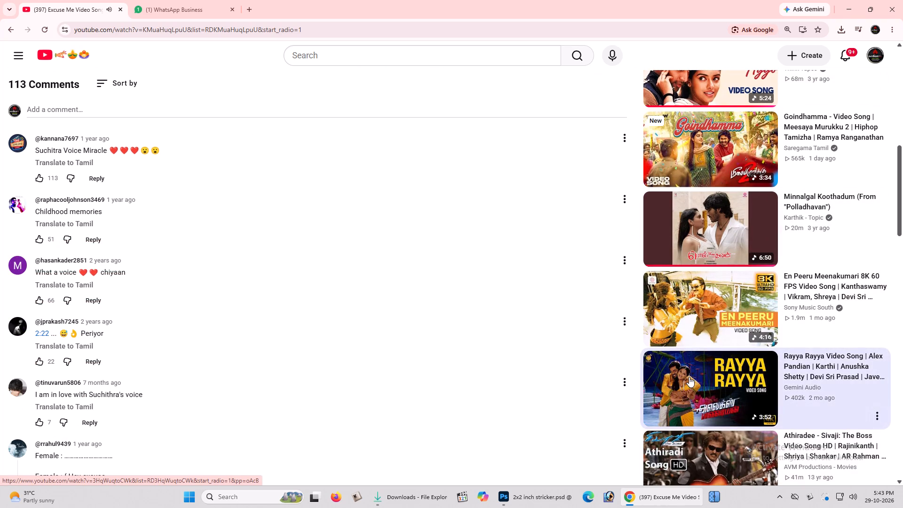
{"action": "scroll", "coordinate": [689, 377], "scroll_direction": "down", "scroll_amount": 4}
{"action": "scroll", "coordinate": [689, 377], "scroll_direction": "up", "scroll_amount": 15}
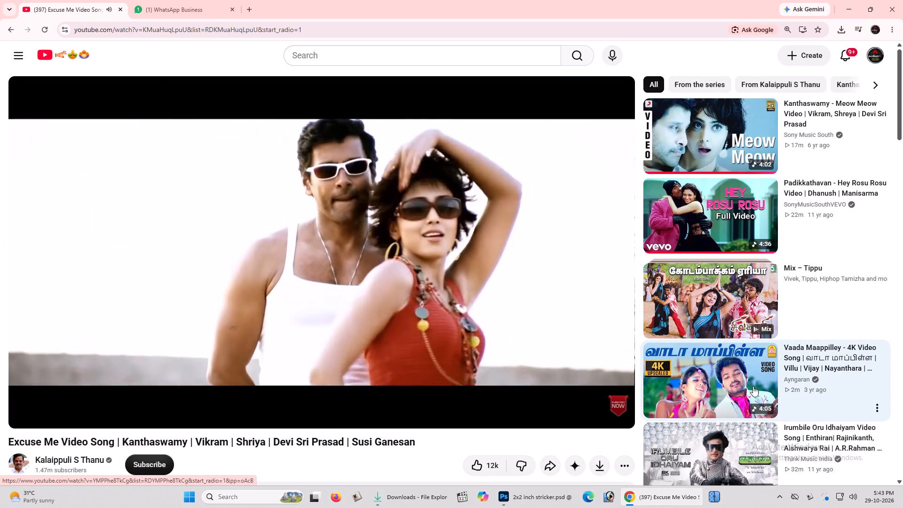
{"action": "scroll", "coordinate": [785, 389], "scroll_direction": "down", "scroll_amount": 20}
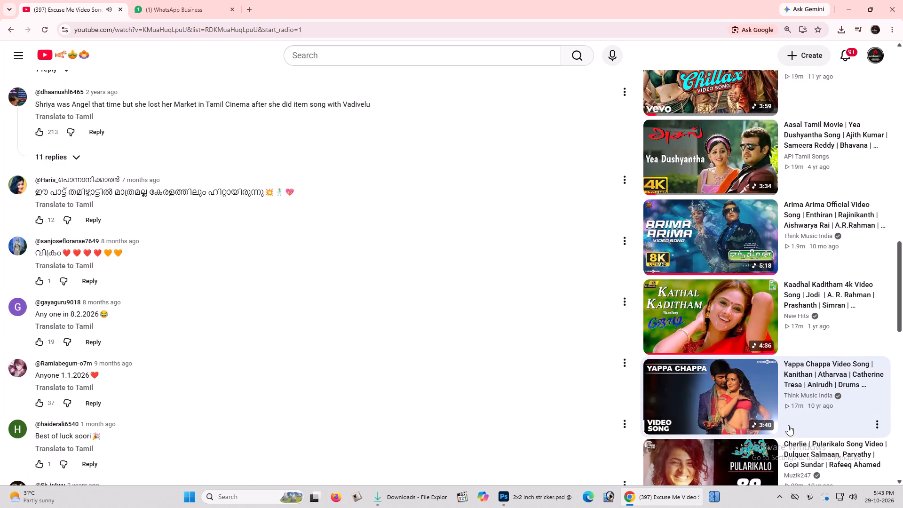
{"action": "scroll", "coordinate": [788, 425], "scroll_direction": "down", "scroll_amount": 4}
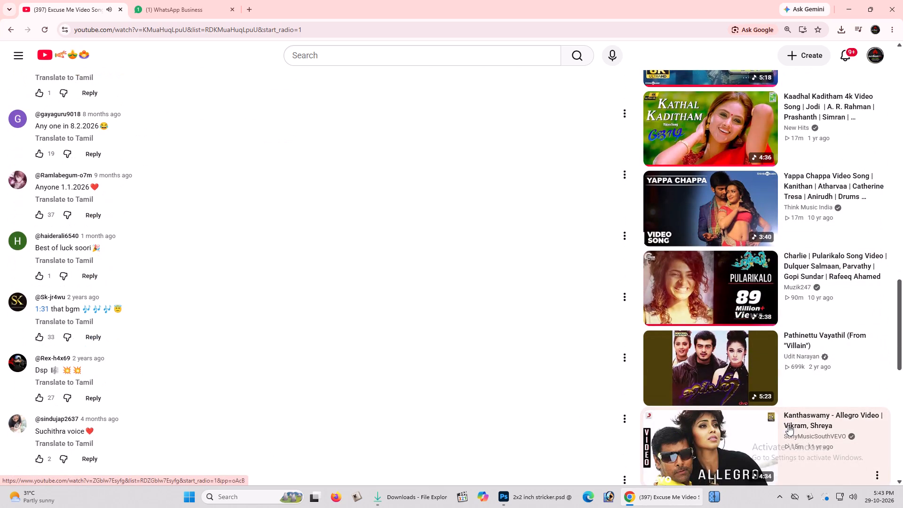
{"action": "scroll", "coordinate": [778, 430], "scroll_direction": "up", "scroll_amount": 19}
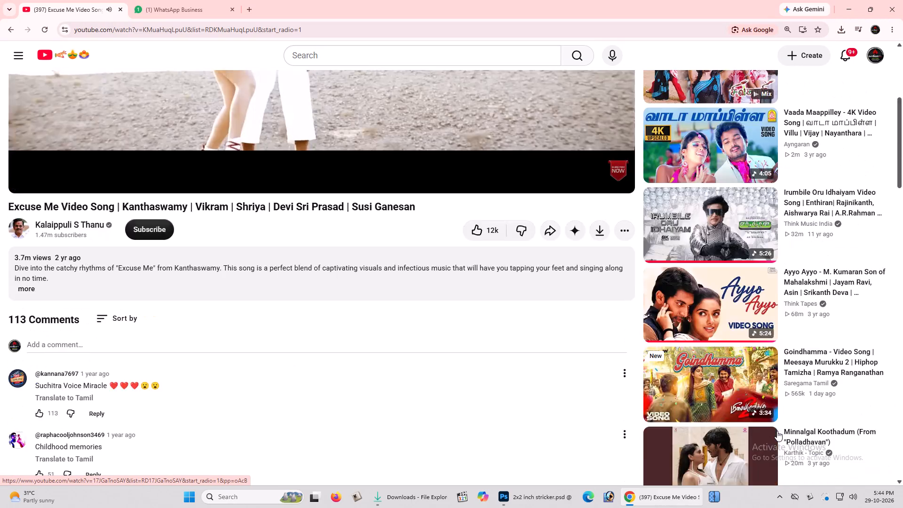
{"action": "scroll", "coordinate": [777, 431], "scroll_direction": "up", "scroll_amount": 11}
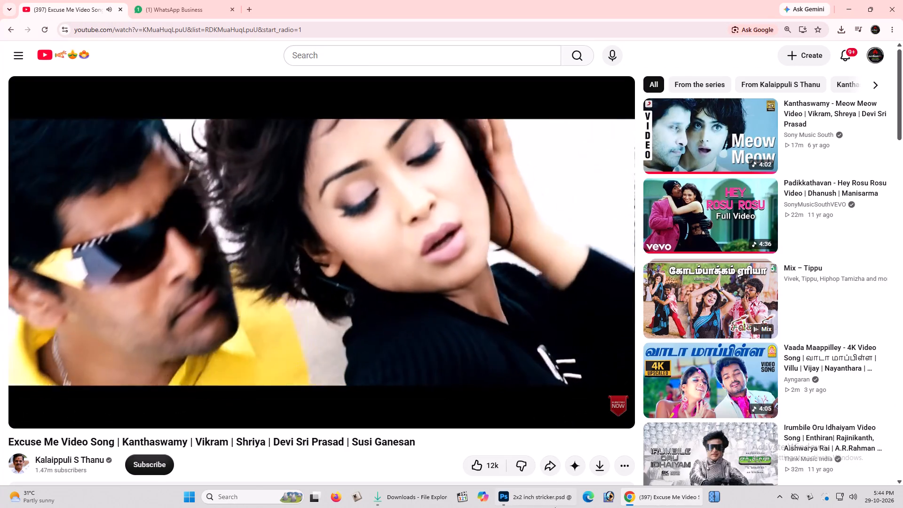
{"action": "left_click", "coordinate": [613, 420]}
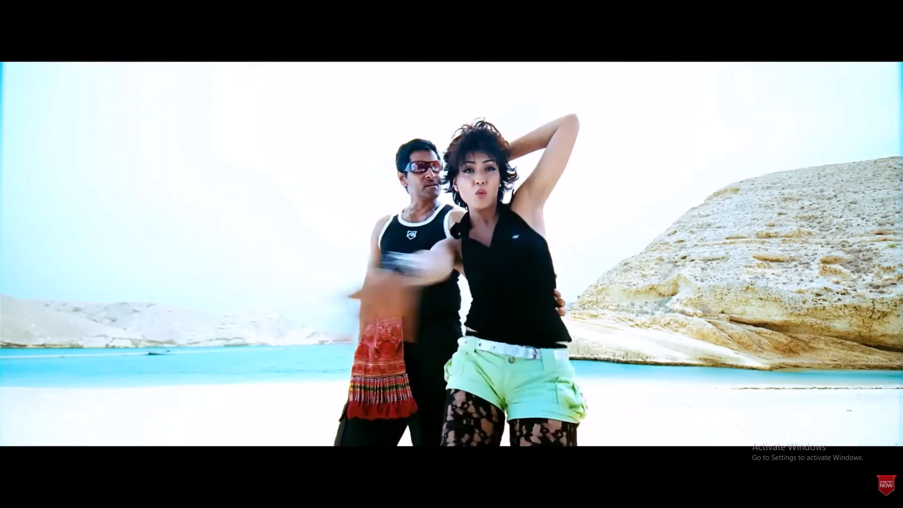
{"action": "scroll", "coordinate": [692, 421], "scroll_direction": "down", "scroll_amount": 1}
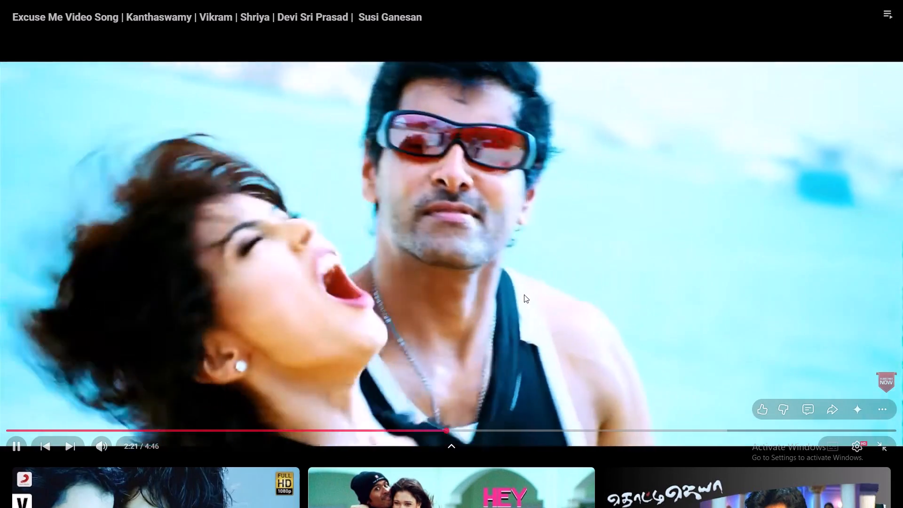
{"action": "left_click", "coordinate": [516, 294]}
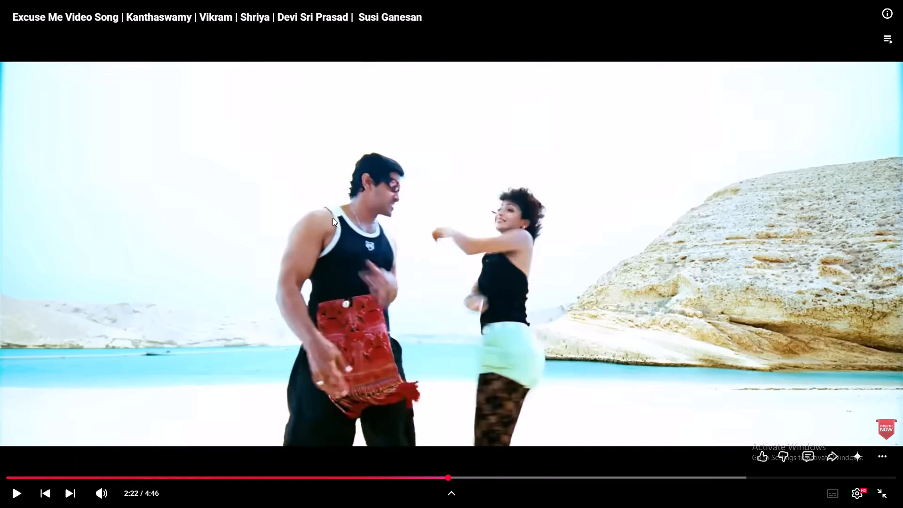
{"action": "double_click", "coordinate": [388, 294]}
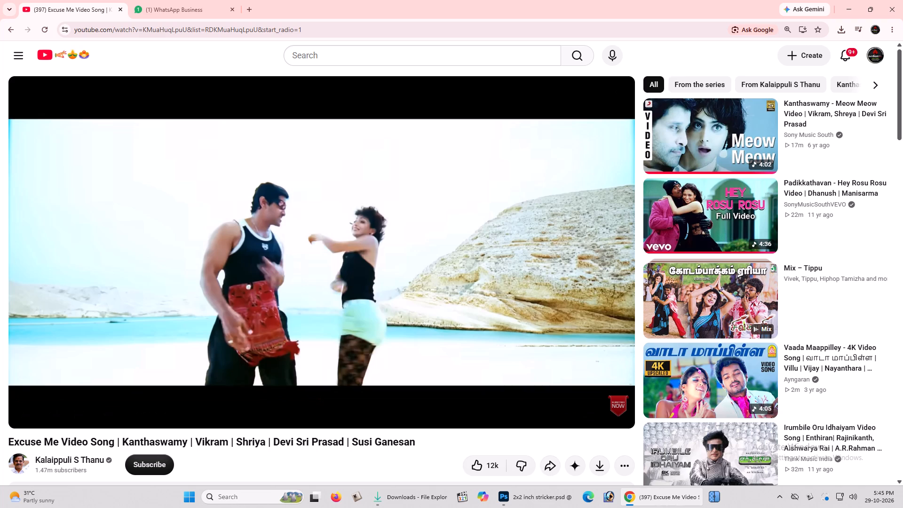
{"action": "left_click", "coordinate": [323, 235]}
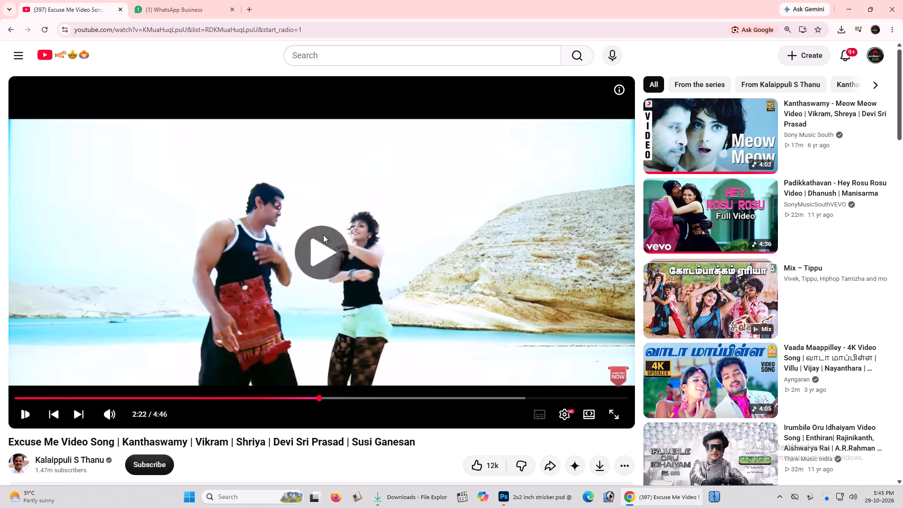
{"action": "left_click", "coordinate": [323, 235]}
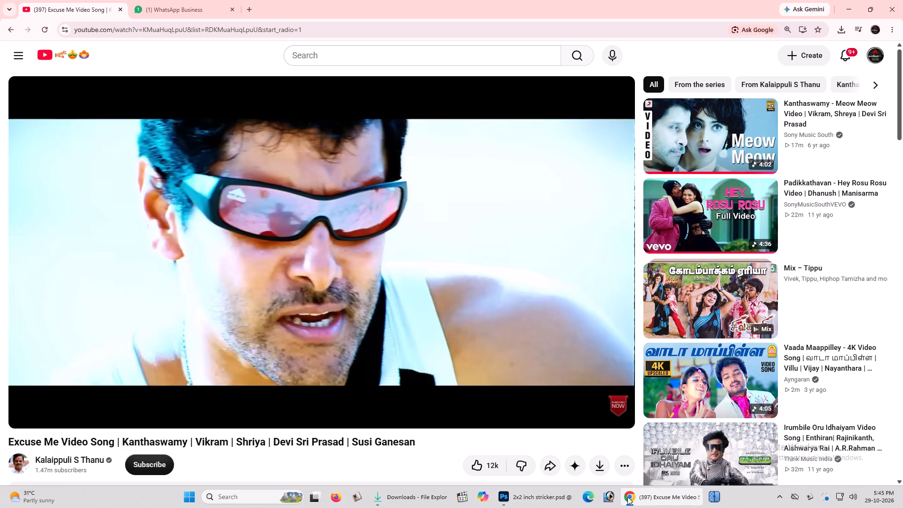
Switch to Photoshop and examine the complete 2x2 inch sticker sheet, checking the sticker rows, guides and page margins.
{"action": "left_click", "coordinate": [547, 506]}
{"action": "scroll", "coordinate": [551, 416], "scroll_direction": "down", "scroll_amount": 9}
{"action": "type", "text": "zzz"}
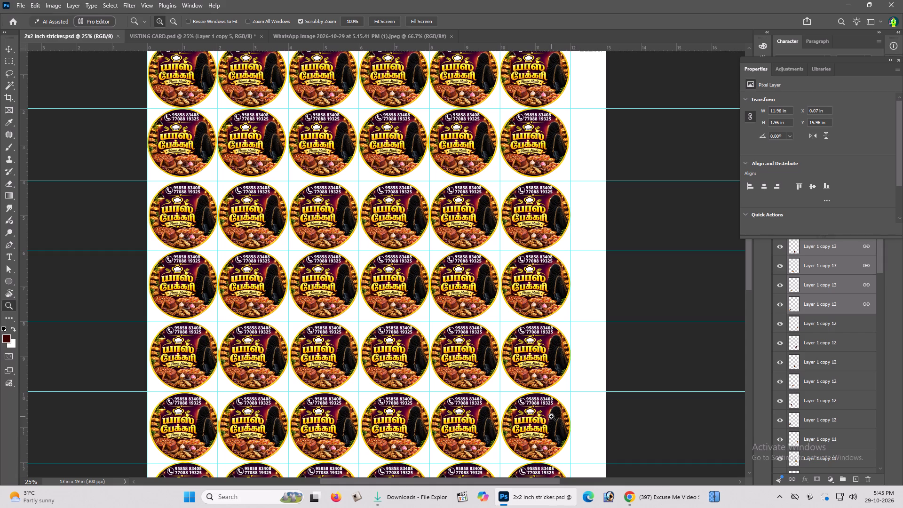
{"action": "key", "text": "z"}
{"action": "left_click", "coordinate": [551, 416], "text": "alt"}
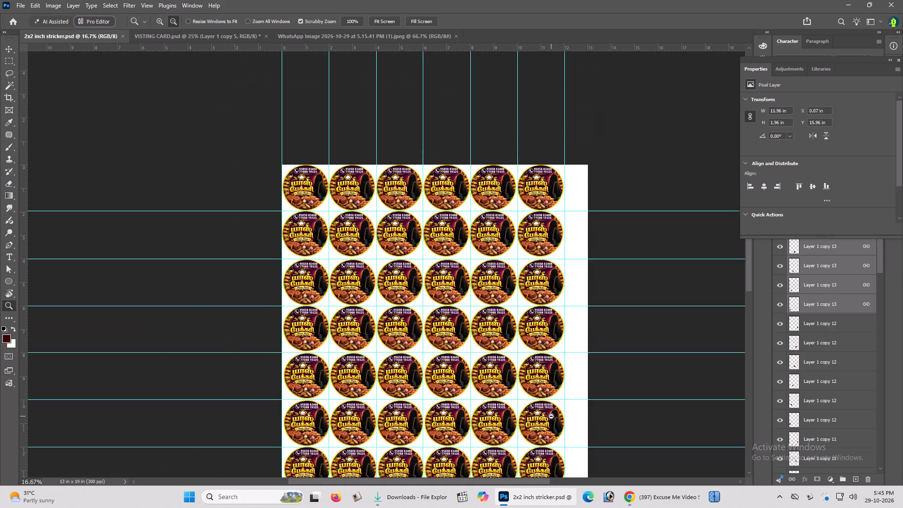
{"action": "left_click", "coordinate": [551, 416], "text": "alt"}
{"action": "scroll", "coordinate": [551, 416], "scroll_direction": "down", "scroll_amount": 4, "text": "alt"}
{"action": "scroll", "coordinate": [551, 416], "scroll_direction": "up", "scroll_amount": 4, "text": "alt"}
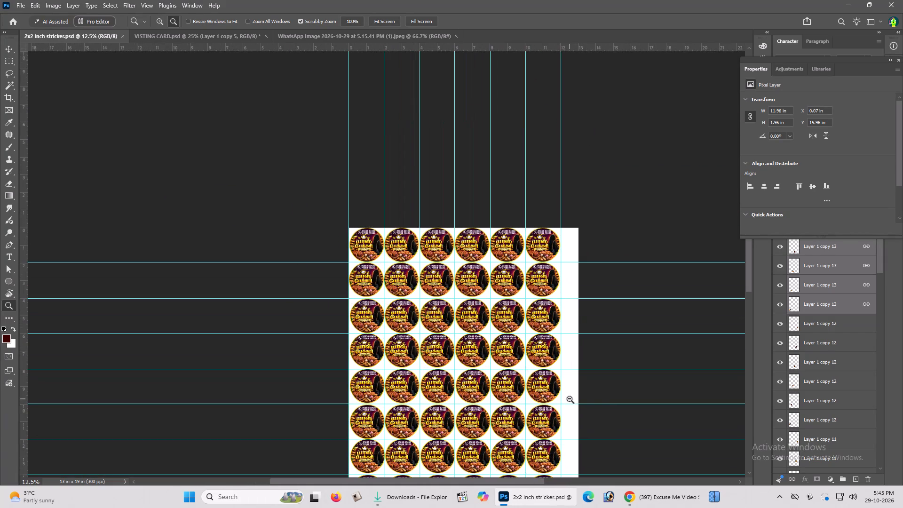
{"action": "scroll", "coordinate": [609, 398], "scroll_direction": "down", "scroll_amount": 16}
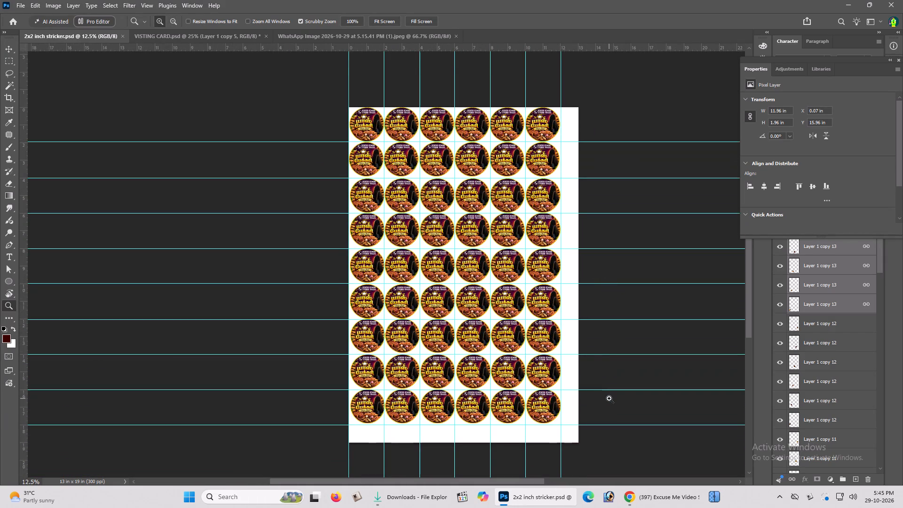
{"action": "scroll", "coordinate": [609, 398], "scroll_direction": "up", "scroll_amount": 3}
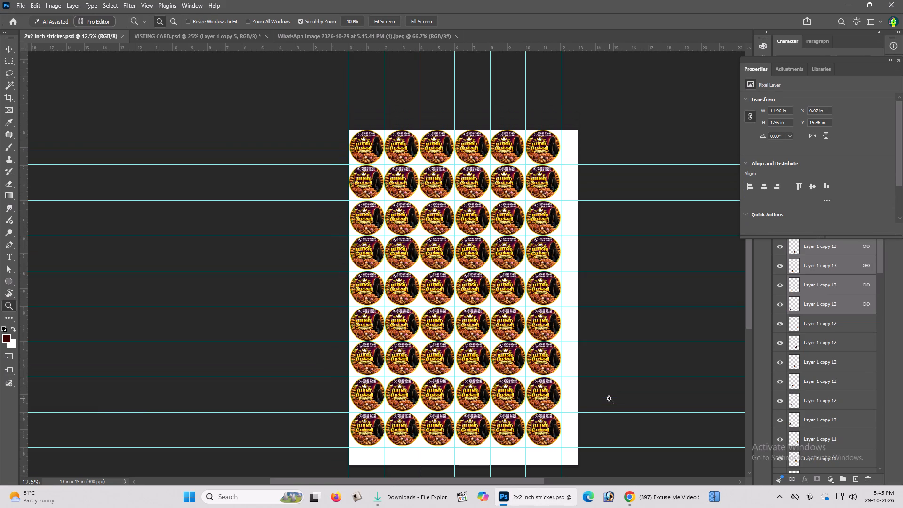
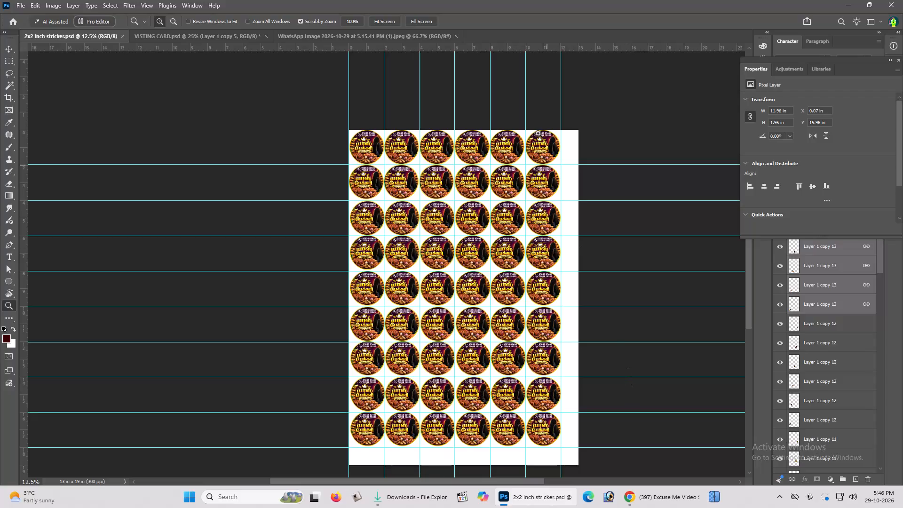
Activate the Move tool in the 2x2 inch sticker document.
{"action": "left_click", "coordinate": [8, 51]}
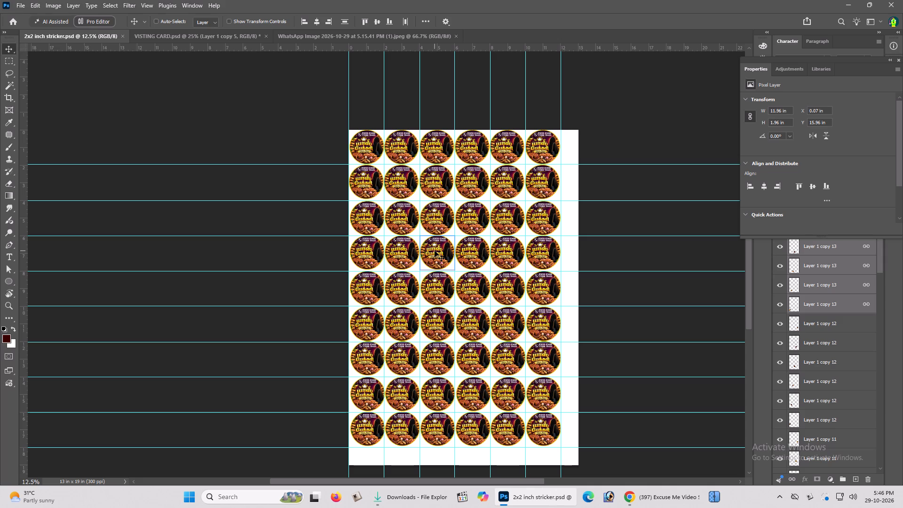
Switch from the sticker sheet to the Chrome browser window.
{"action": "left_click", "coordinate": [654, 500]}
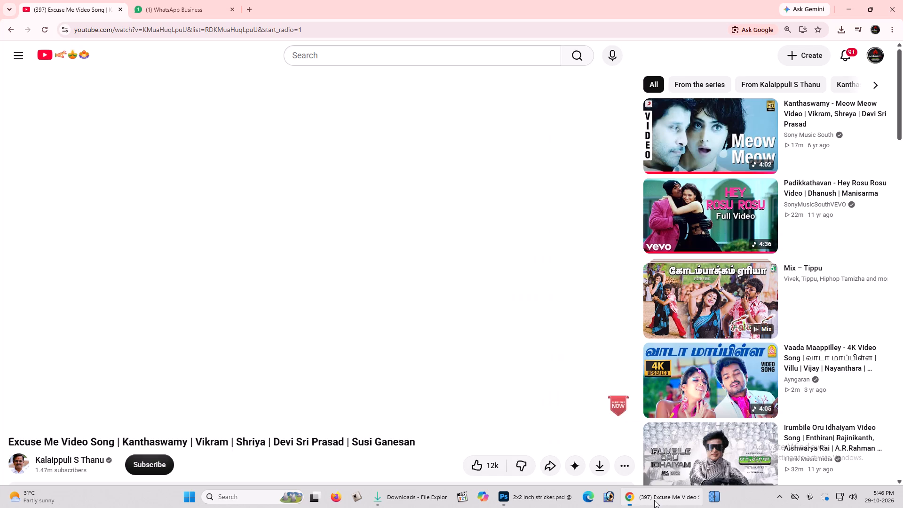